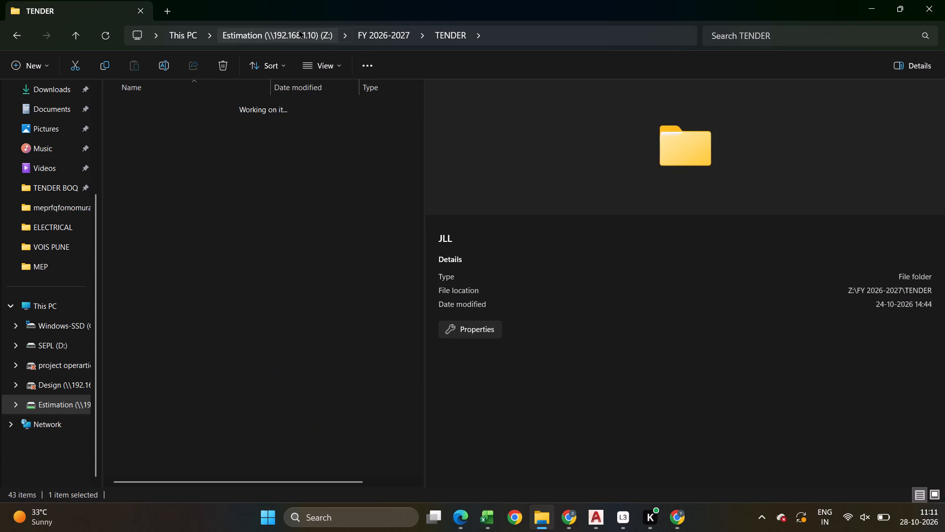
From the JLL folder, open JNK Upcoming Mumbai Project 2026_09 and its 21-10-2026_Preliminary Drawings + BOQ subfolder.
key(Down)
key(Down)
key(Down)
key(Down)
key(Down)
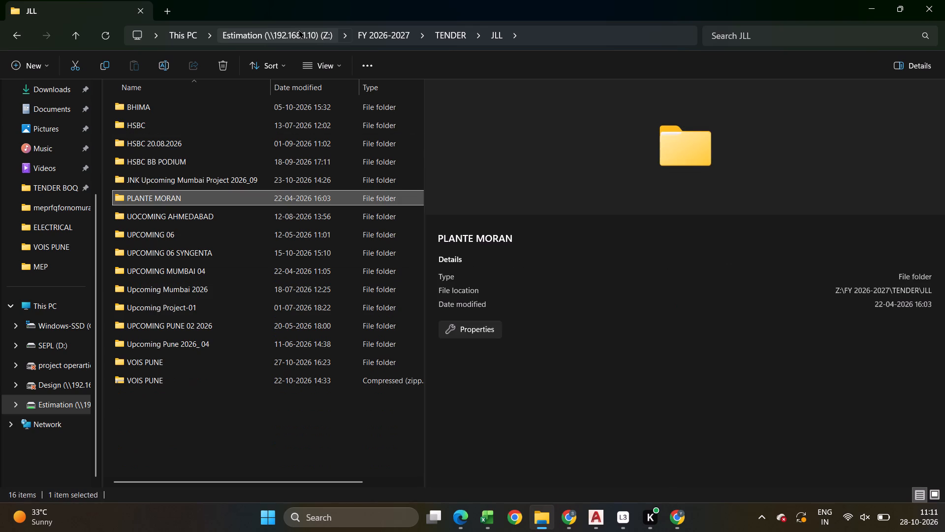
key(Return)
key(BackSpace)
key(Up)
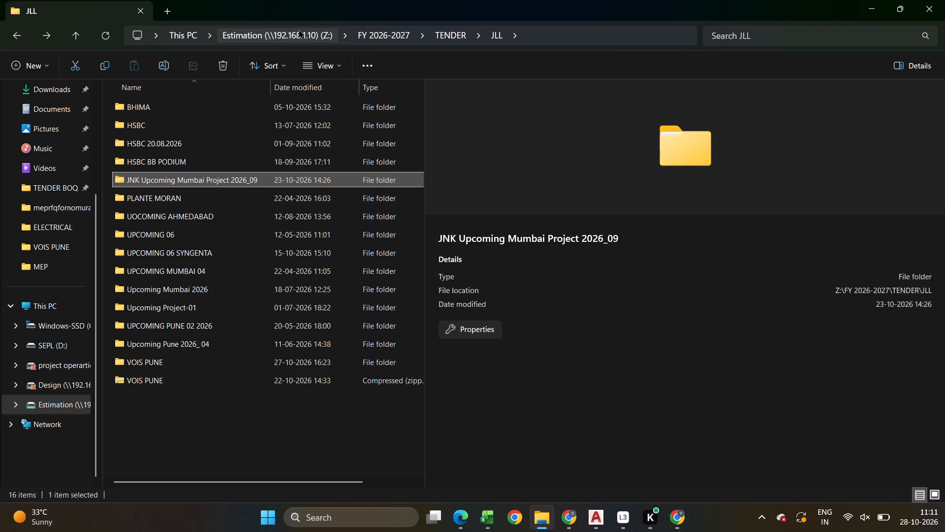
key(Return)
key(Down)
key(Up)
key(Return)
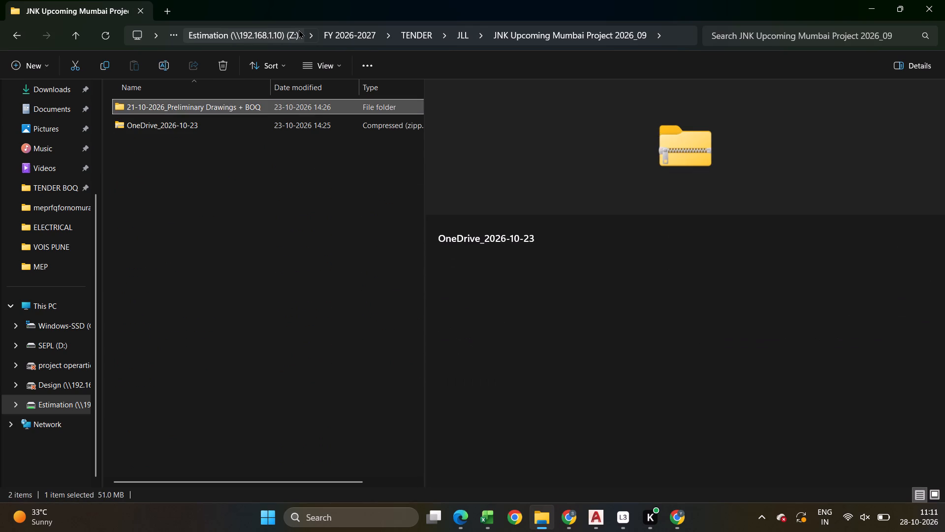
Go through 02. MEP and the two nested MEP BOQ folders to the Electrical BOQ & Spec folder.
key(Down)
key(Up)
key(Down)
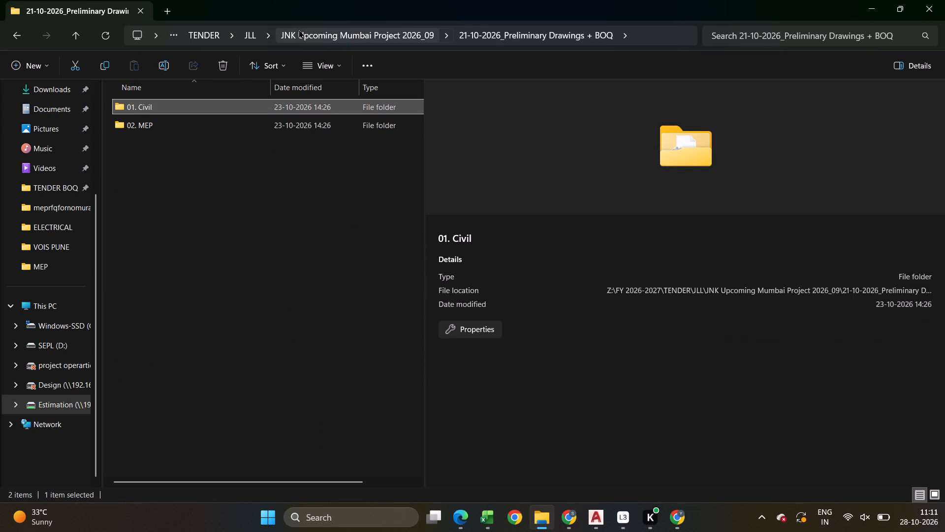
key(backslash)
key(Return)
key(Down)
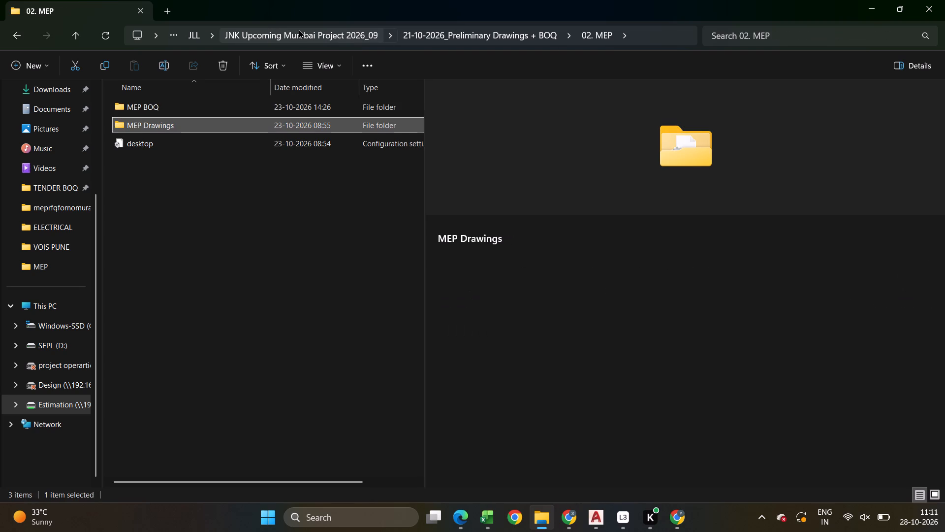
key(Up)
key(Return)
key(Down)
key(Up)
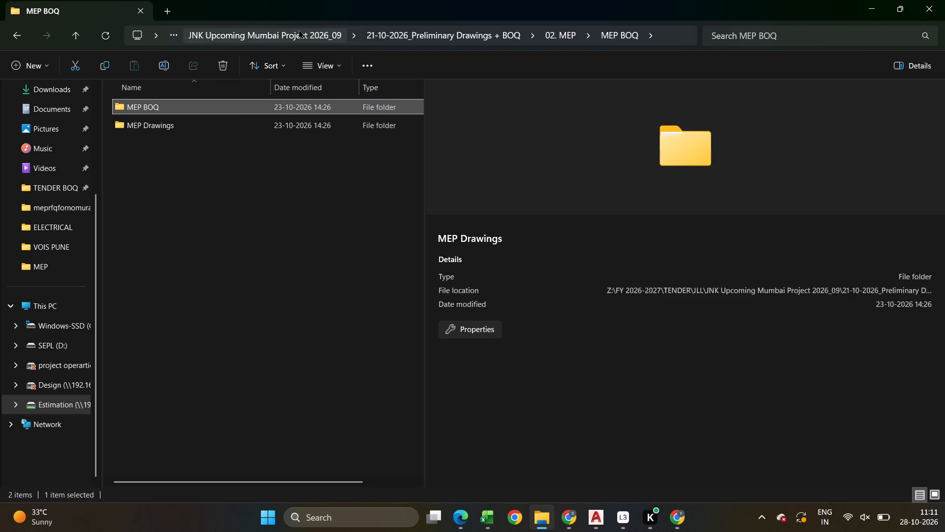
key(Return)
key(Down)
key(Up)
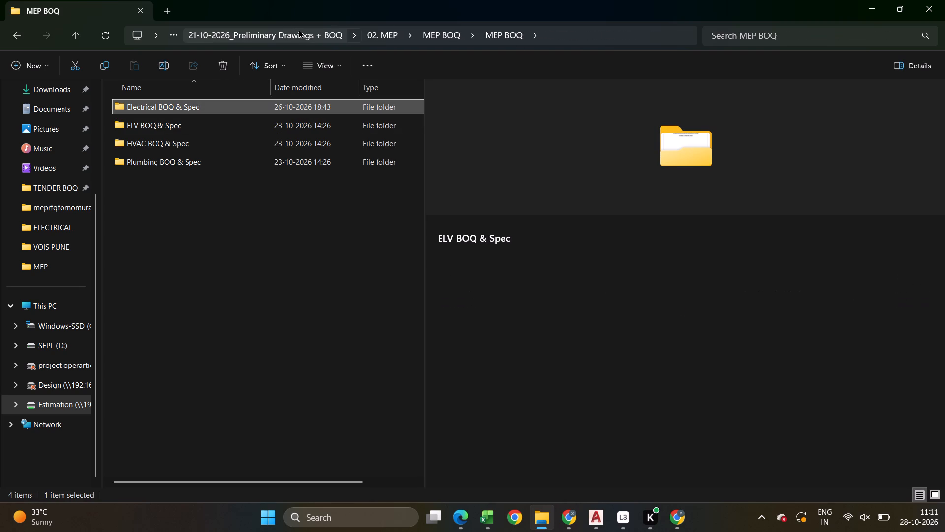
key(Return)
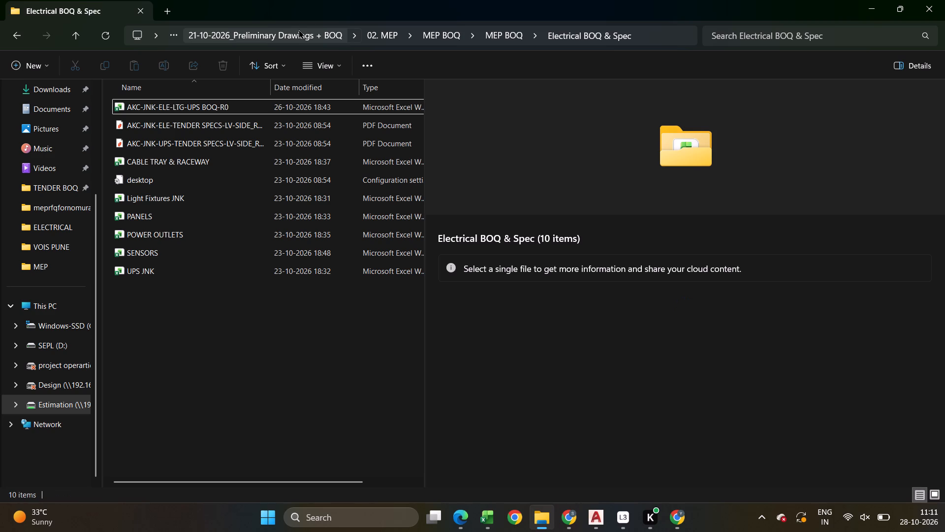
Open the AKC-JNK-ELE-LTG-UPS BOQ-R0 workbook in Excel.
key(Down)
key(Up)
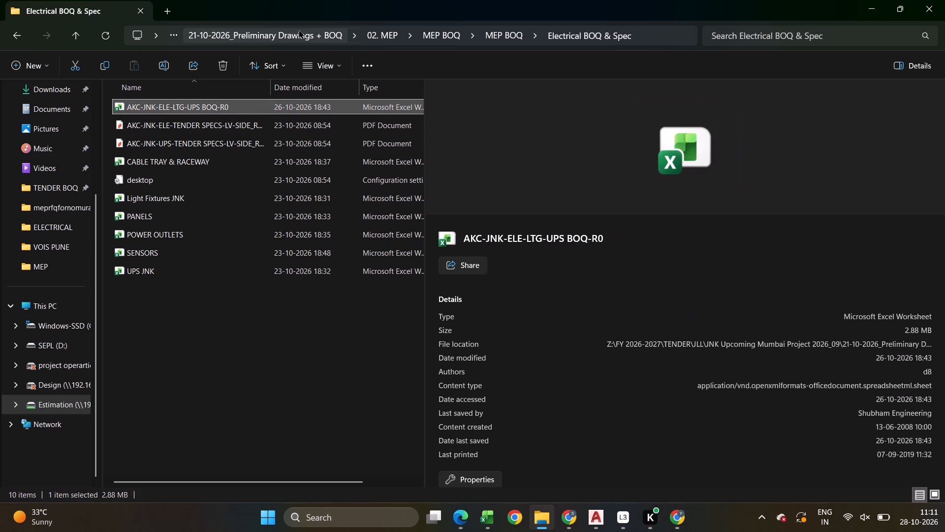
key(Return)
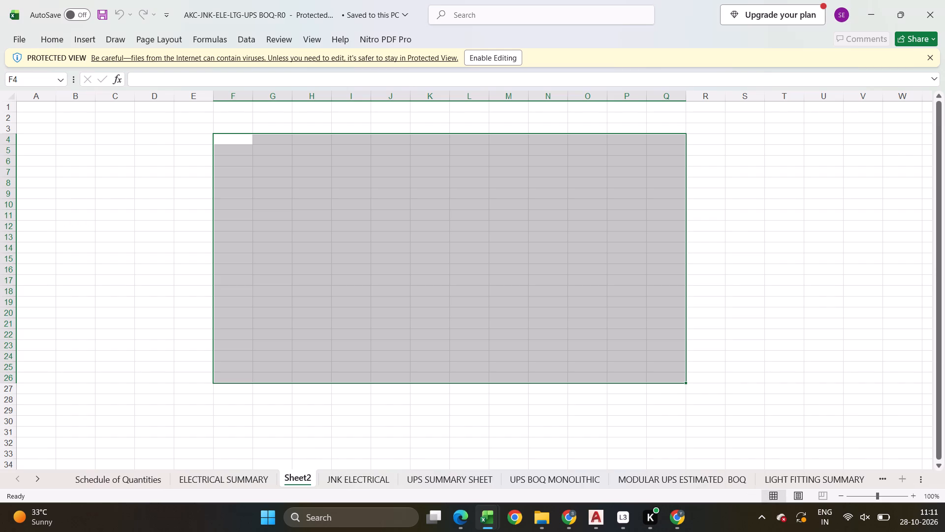
Enable editing of the protected workbook and choose a printer in the Printer Setup dialog.
click(515, 55)
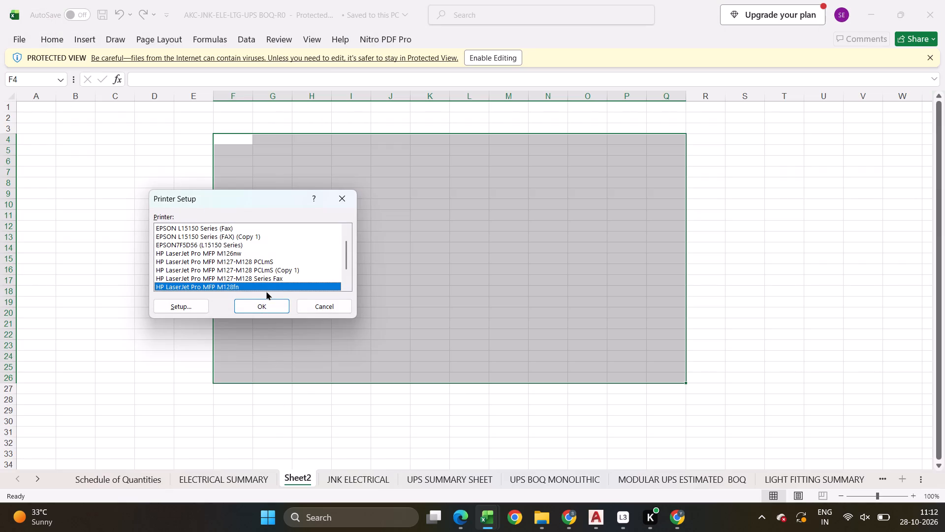
scroll(266, 291, down, 1)
triple_click(252, 271)
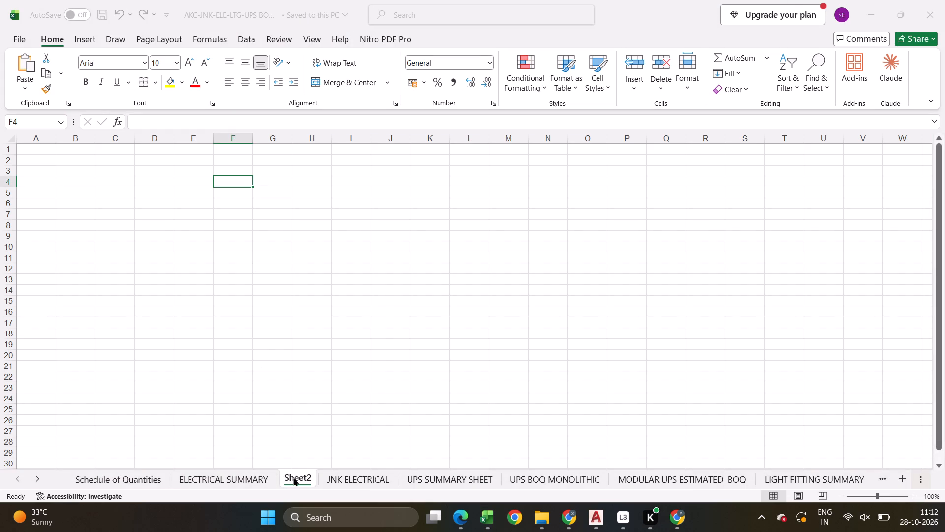
Delete the blank worksheet Sheet2 from the workbook.
right_click(293, 477)
click(333, 323)
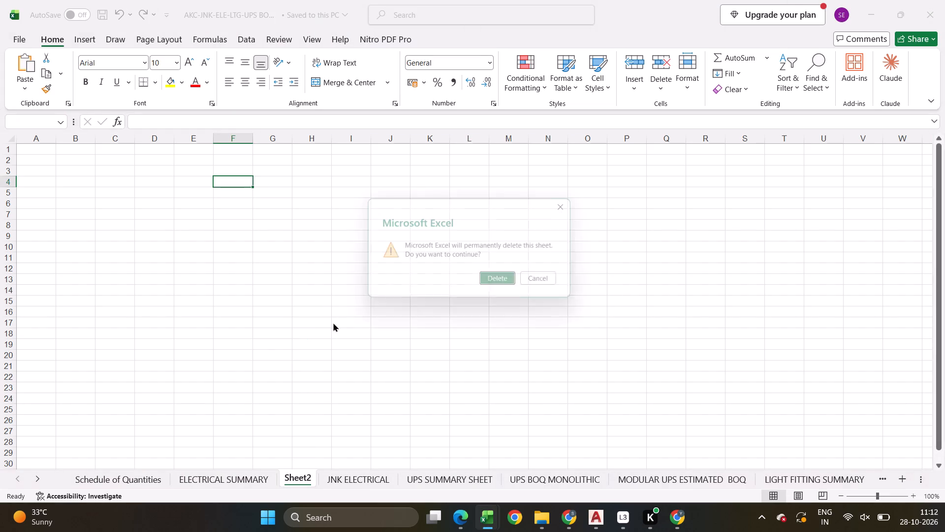
click(485, 283)
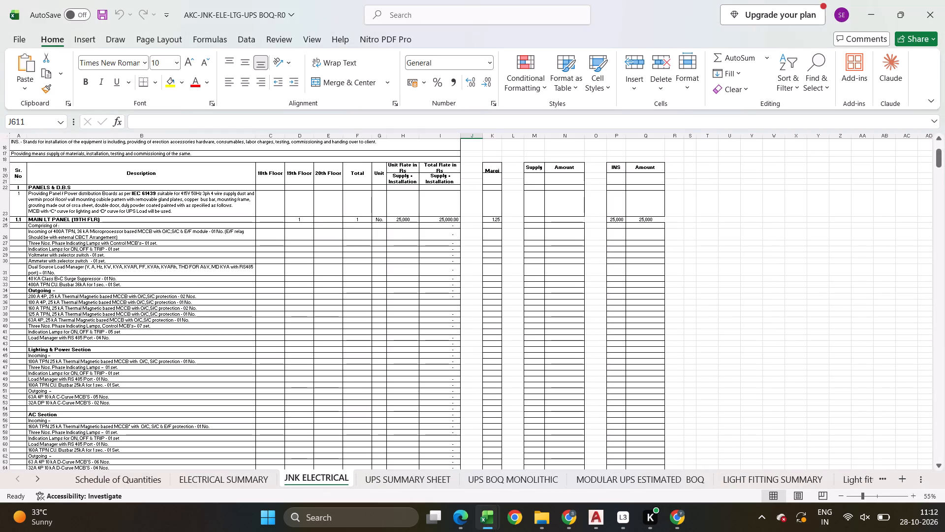
Switch from the AKC-JNK BOQ workbook past the Nomura Altimus electrical summary to the Electrical Inquiry email in Chrome.
key(alt+Tab)
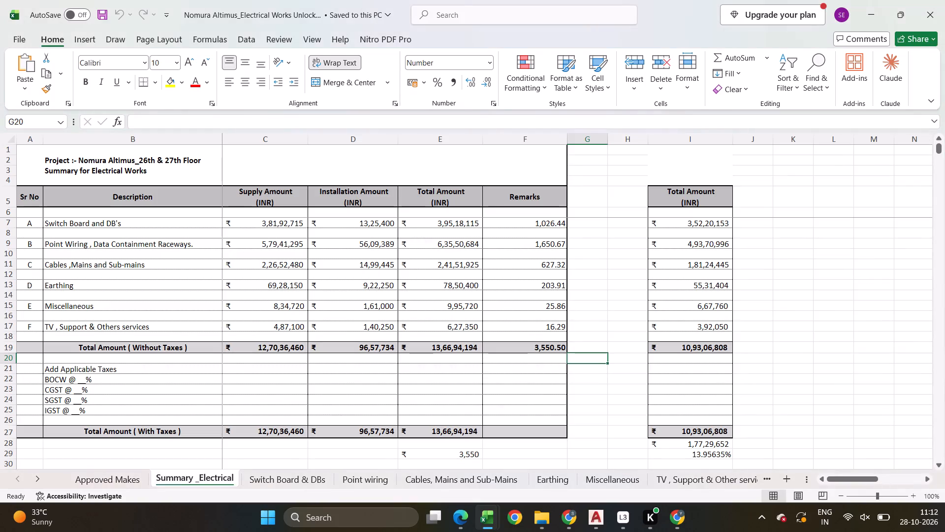
key(alt+Tab)
key(alt+Tab)
key(alt+Tab)
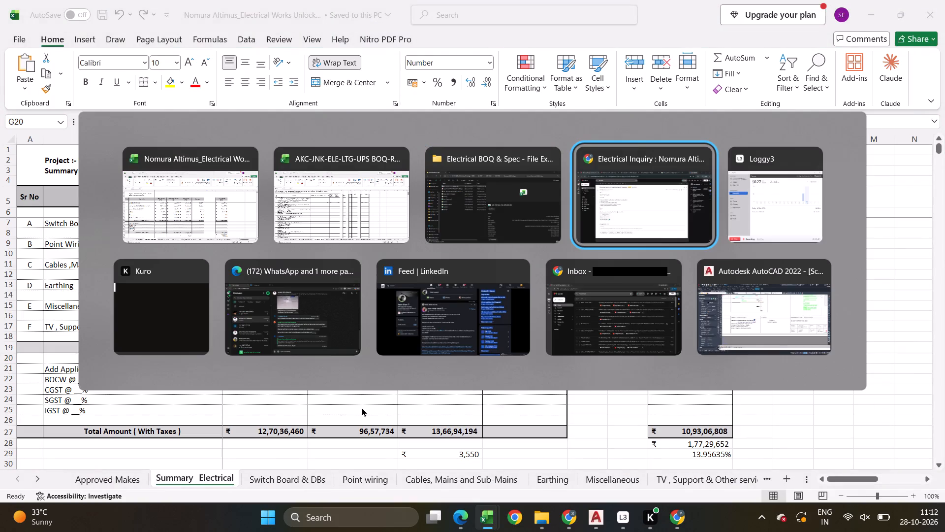
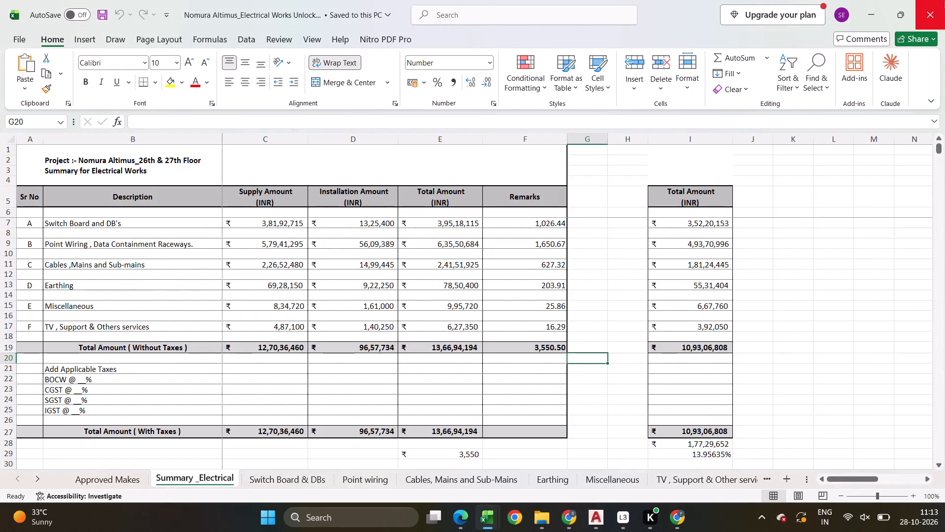
Close the Nomura Altimus Electrical Works workbook, leaving the AKC-JNK-ELE-LTG-UPS BOQ-R0 workbook open.
click(944, 0)
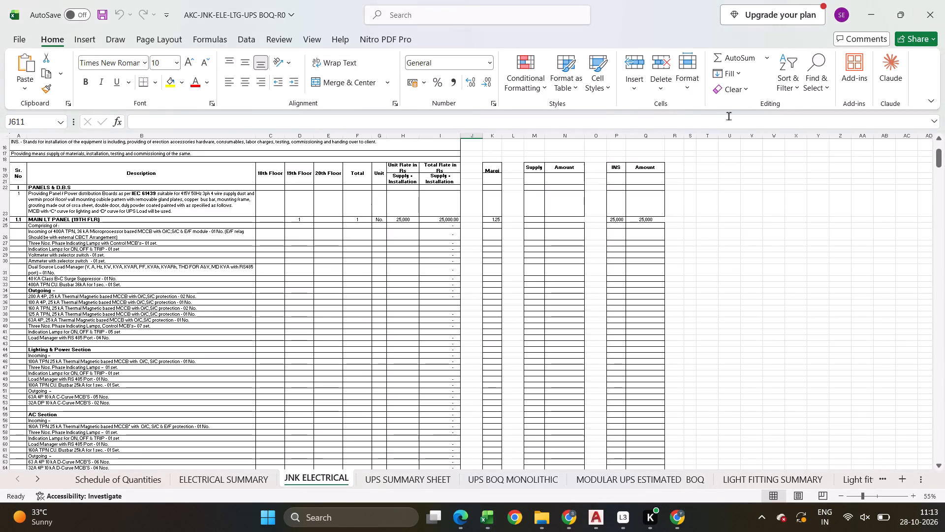
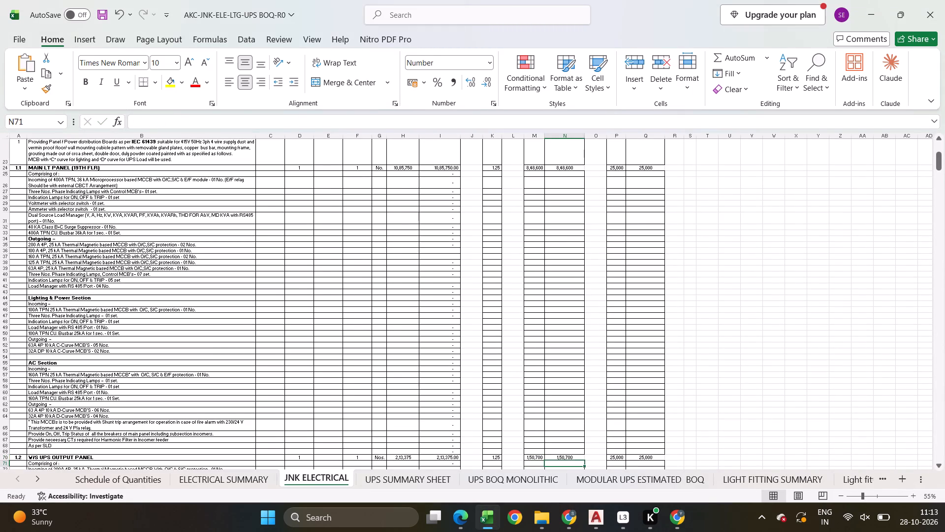
Review the panel rates in column M of the JNK ELECTRICAL sheet, down to the Lighting Distribution Board item 1.7.
key(Up)
key(Left)
key(ctrl+Down)
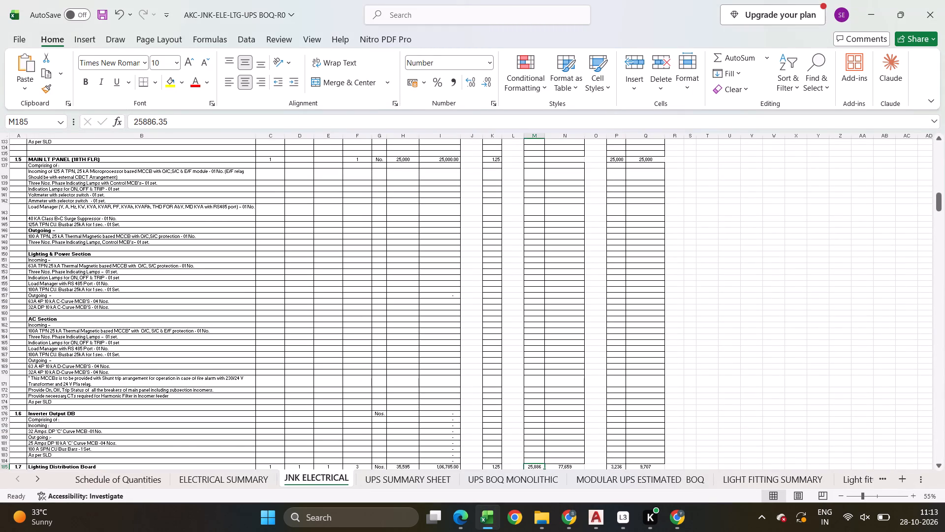
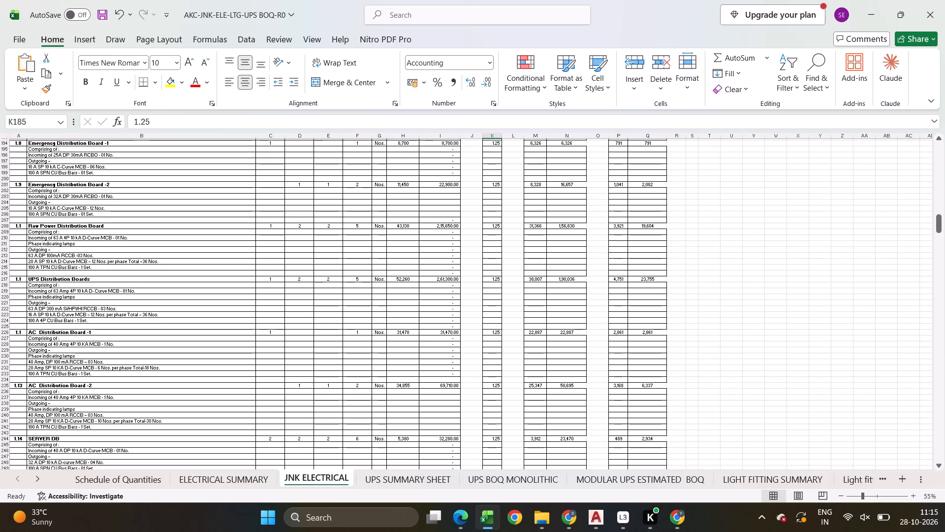
Review the JNK ELECTRICAL sheet from the distribution boards through cables, lighting, raw power wiring and raceways to UPS power wiring.
scroll(513, 218, down, 2)
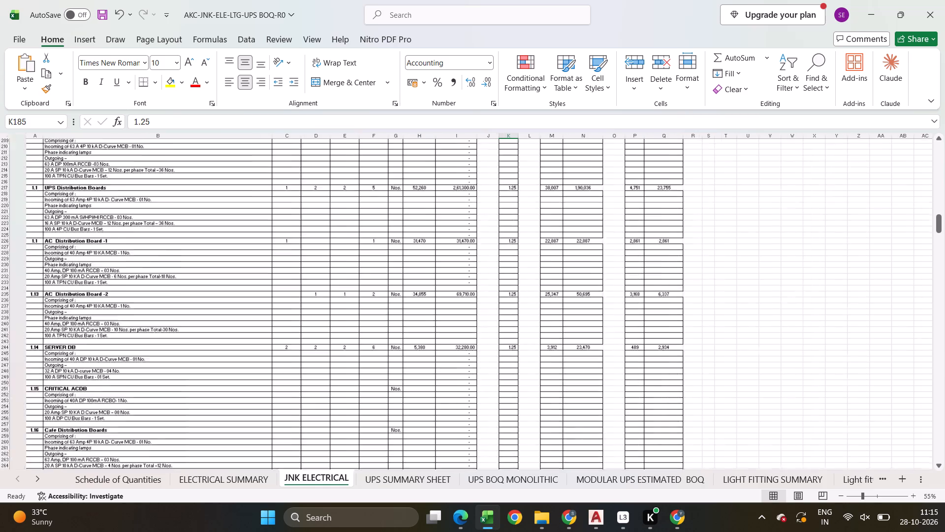
scroll(513, 218, down, 3)
scroll(513, 218, up, 2)
scroll(513, 218, down, 1)
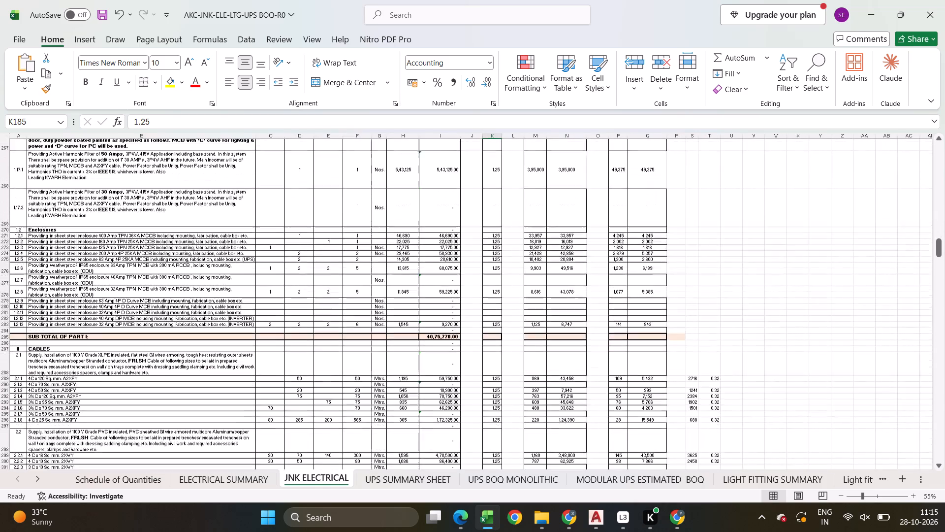
scroll(513, 218, down, 8)
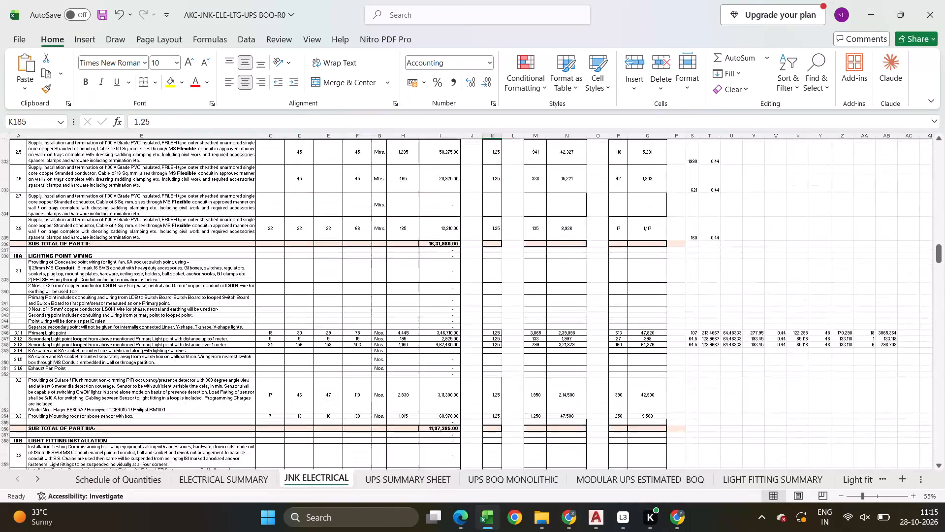
scroll(513, 218, down, 6)
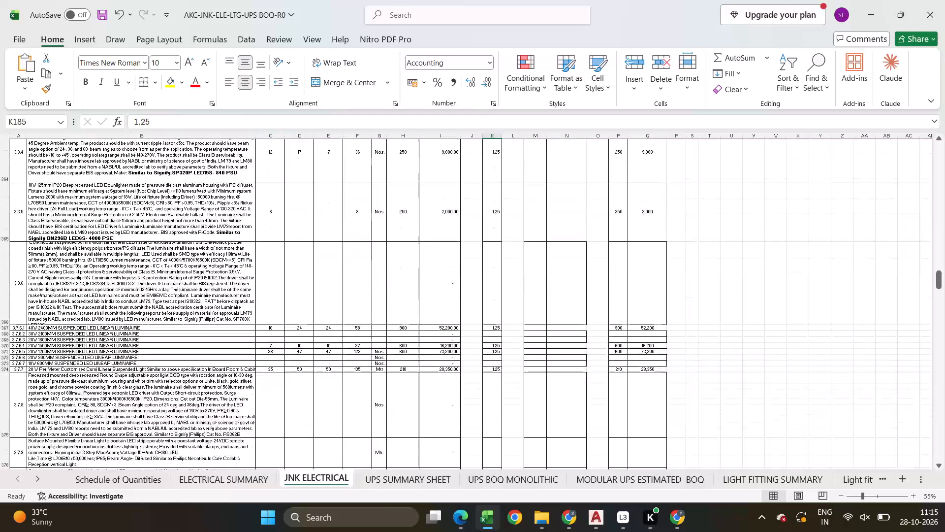
scroll(513, 218, down, 5)
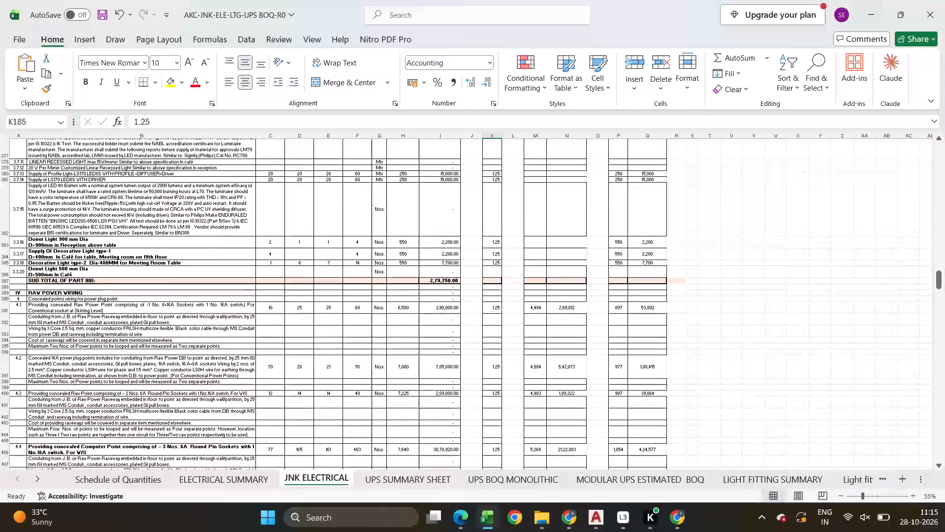
scroll(513, 218, down, 3)
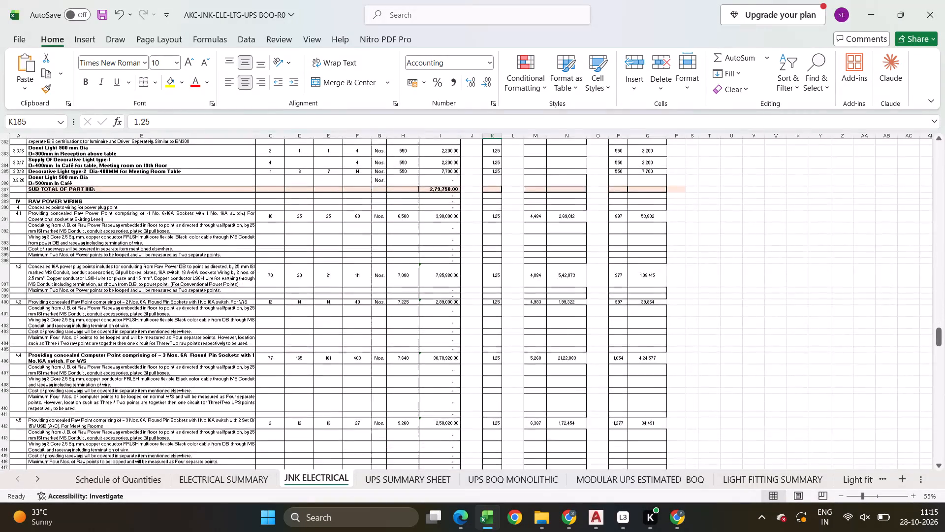
scroll(513, 218, down, 2)
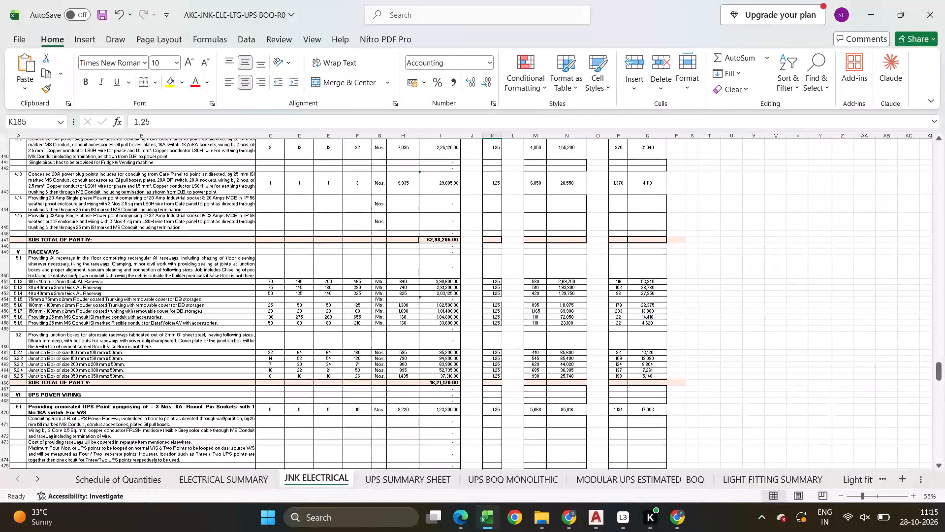
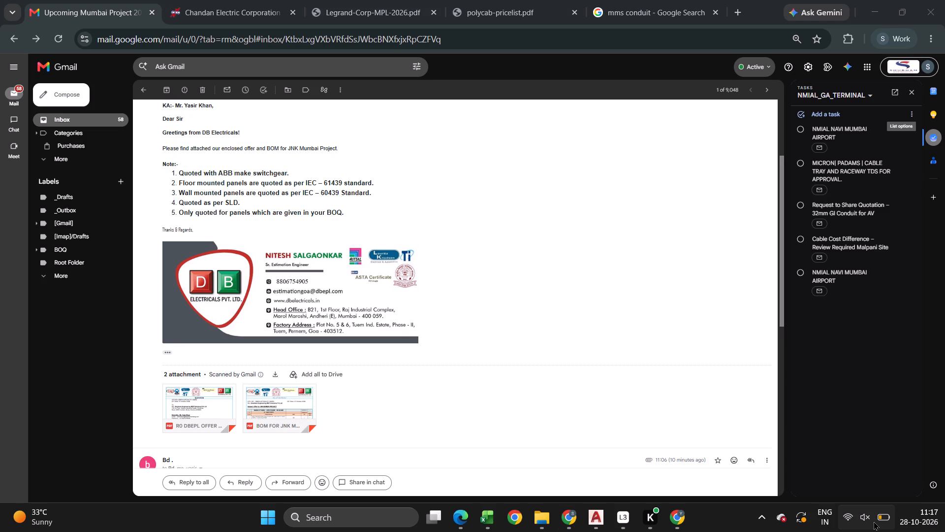
Increase the laptop's screen brightness in the Windows quick settings.
click(848, 518)
click(879, 408)
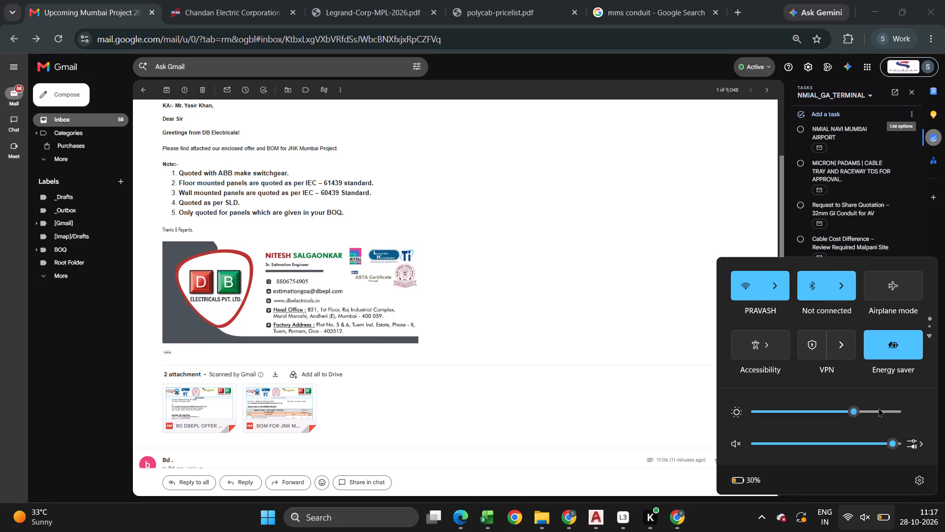
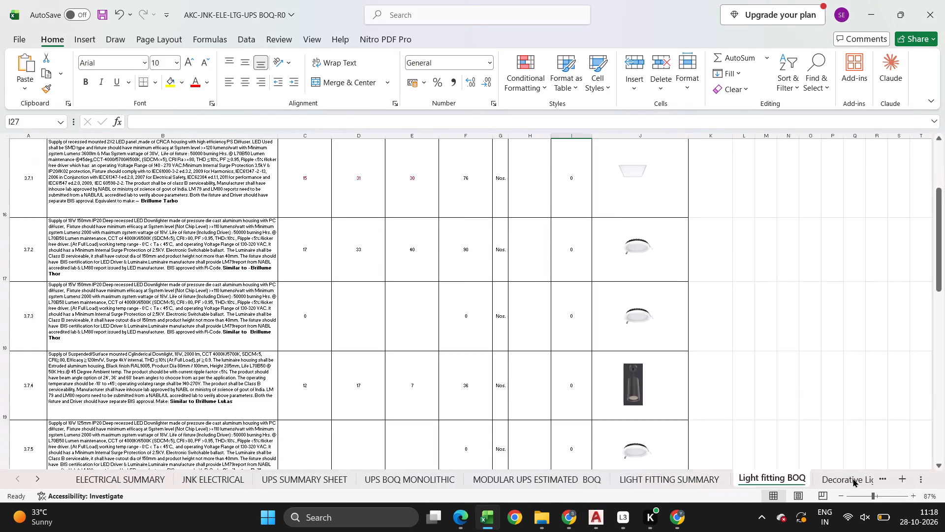
Check the workbook's last sheets, then examine the priced items and rate columns on the JNK ELECTRICAL sheet.
click(853, 478)
click(853, 478)
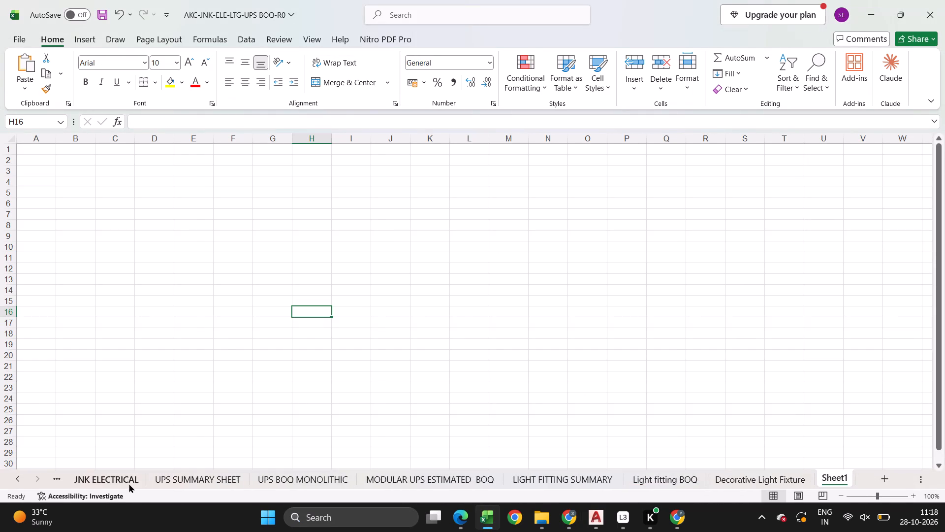
click(129, 484)
scroll(436, 401, right, 2)
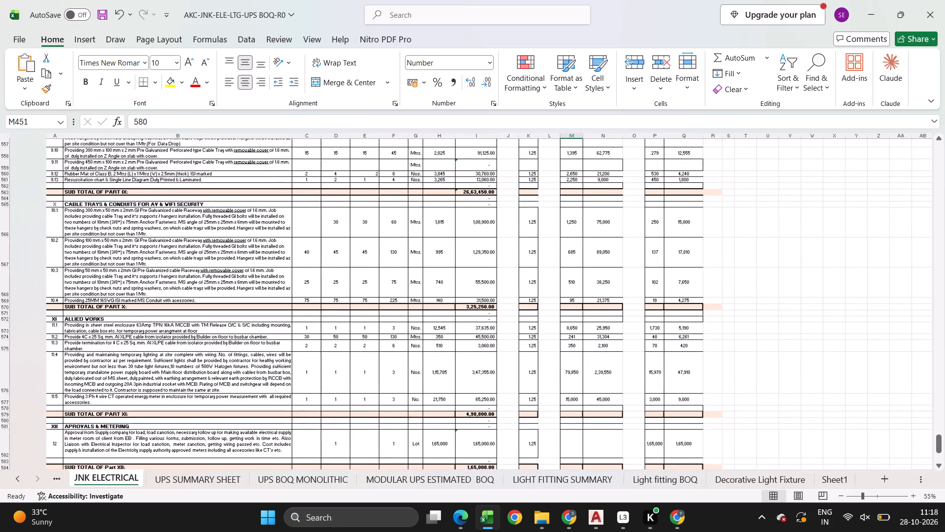
scroll(436, 401, right, 1)
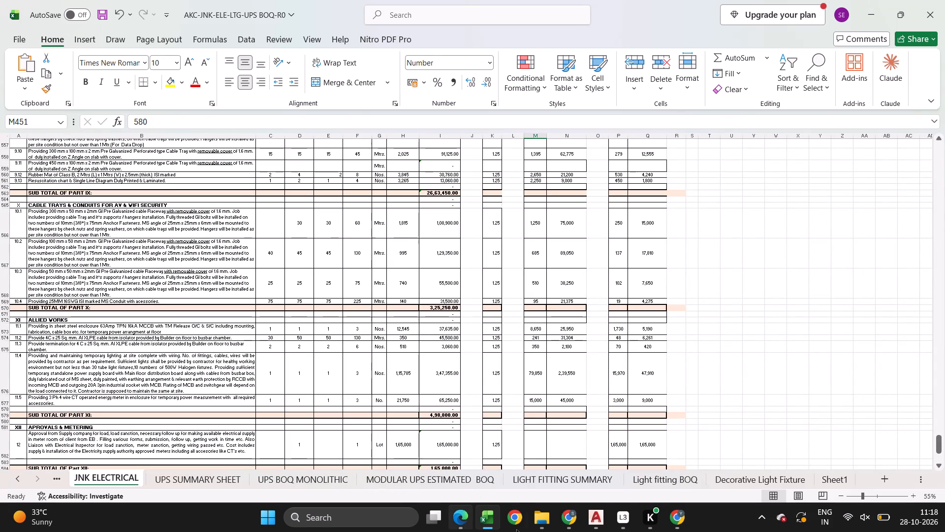
Switch to File Explorer at the Electrical BOQ & Spec folder.
click(539, 527)
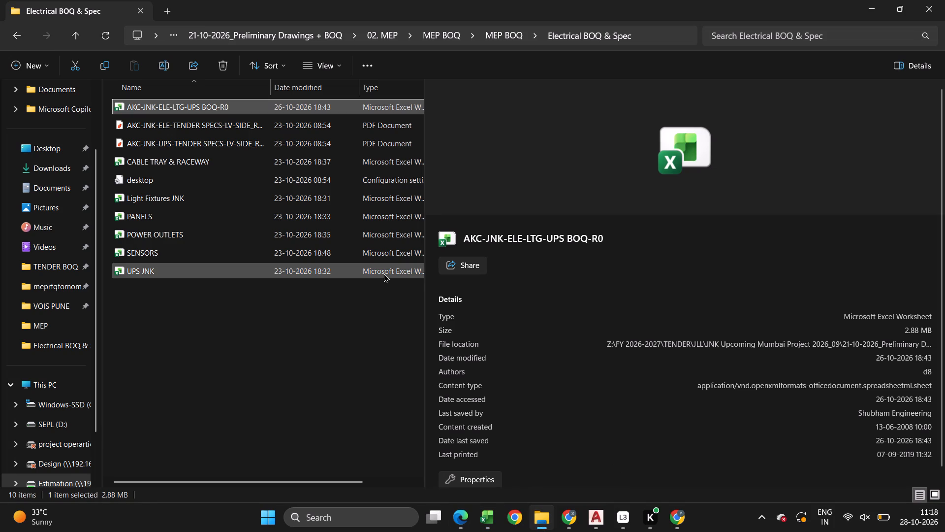
Select the AKC-JNK-UPS-TENDER SPECS-LV-SIDE PDF in the Electrical BOQ & Spec folder.
click(264, 141)
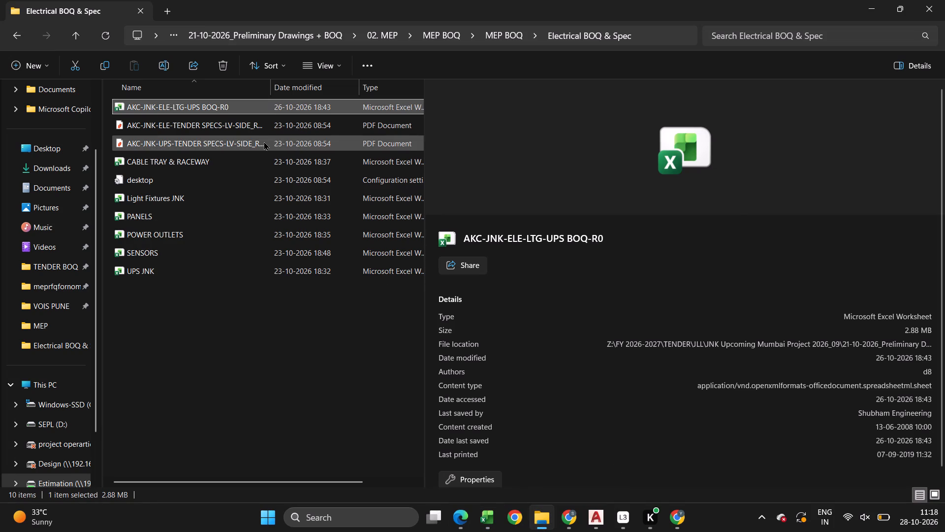
Open the AKC-JNK-ELE-TENDER SPECS-LV-SIDE PDF from the Electrical BOQ & Spec folder.
key(Up)
key(Return)
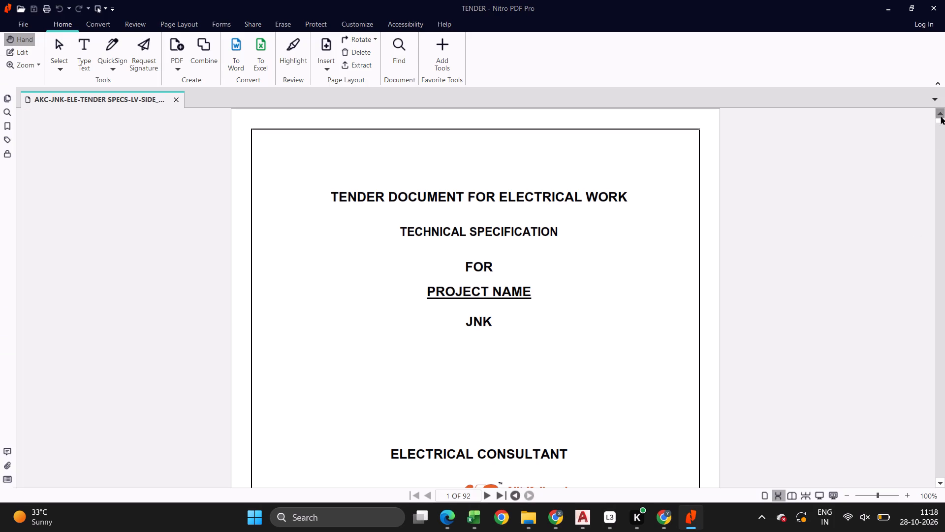
Examine the table of makes for electrical items, such as cables, light fittings, cable tray and raceways, near the end of the tender specification.
drag(941, 121, 923, 485)
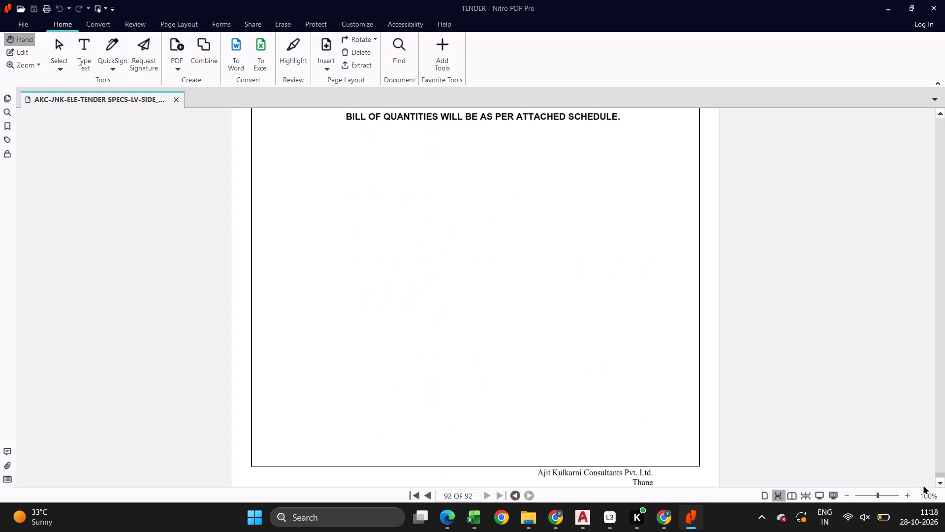
drag(923, 485, 923, 484)
scroll(717, 332, up, 9)
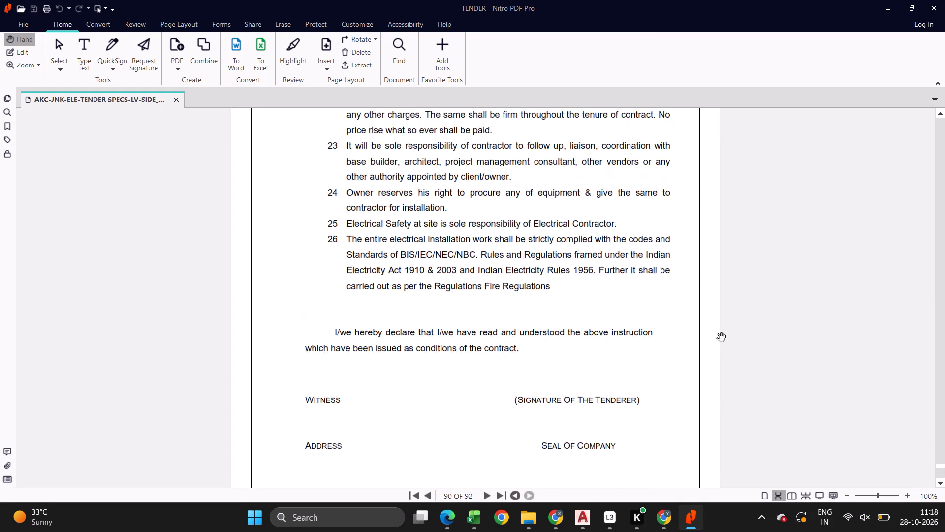
scroll(717, 332, up, 7)
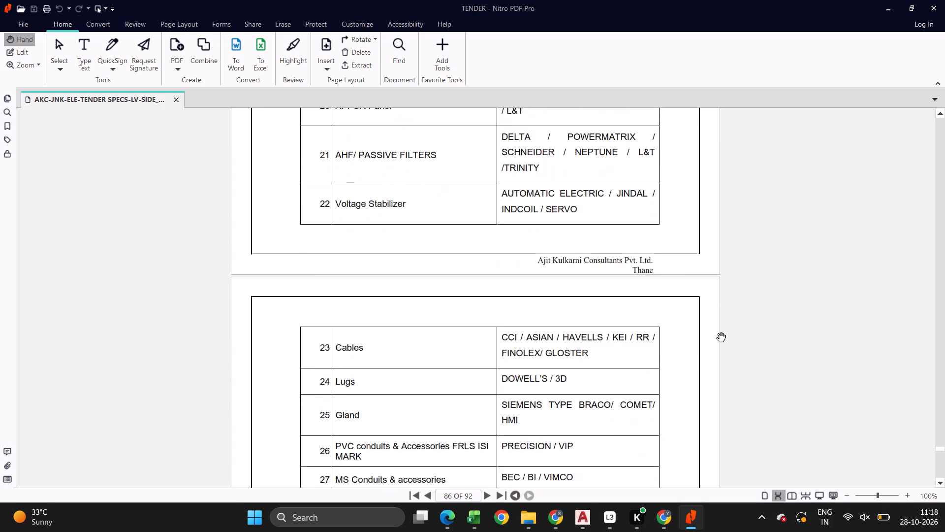
scroll(717, 332, up, 1)
scroll(717, 332, down, 2)
scroll(717, 332, up, 1)
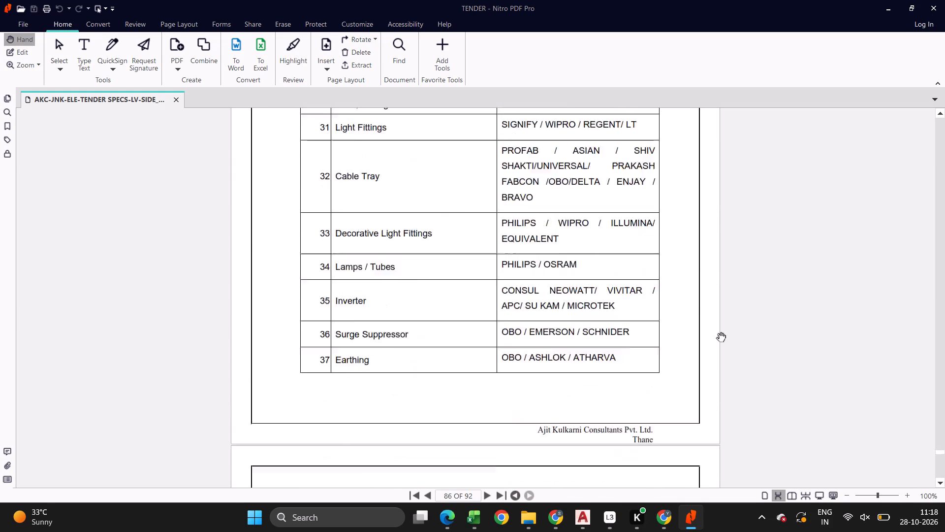
scroll(717, 332, up, 3)
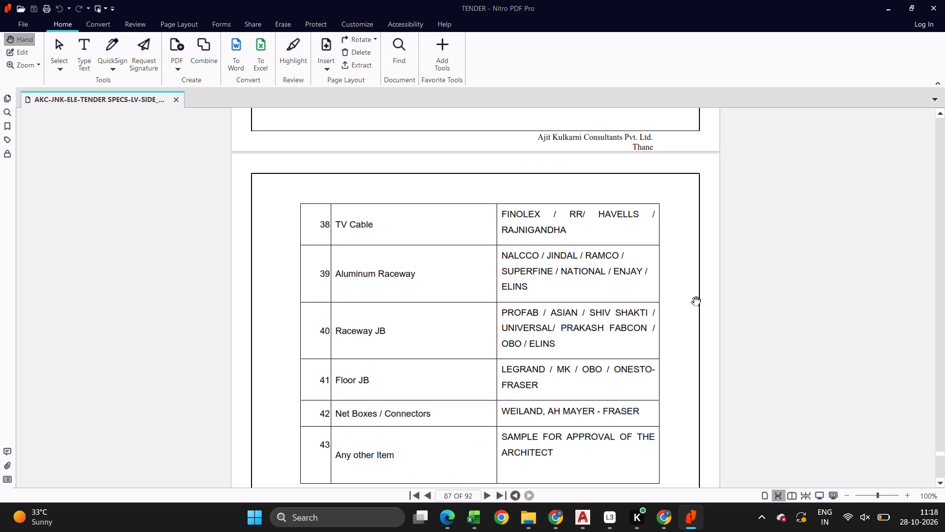
scroll(692, 296, up, 3)
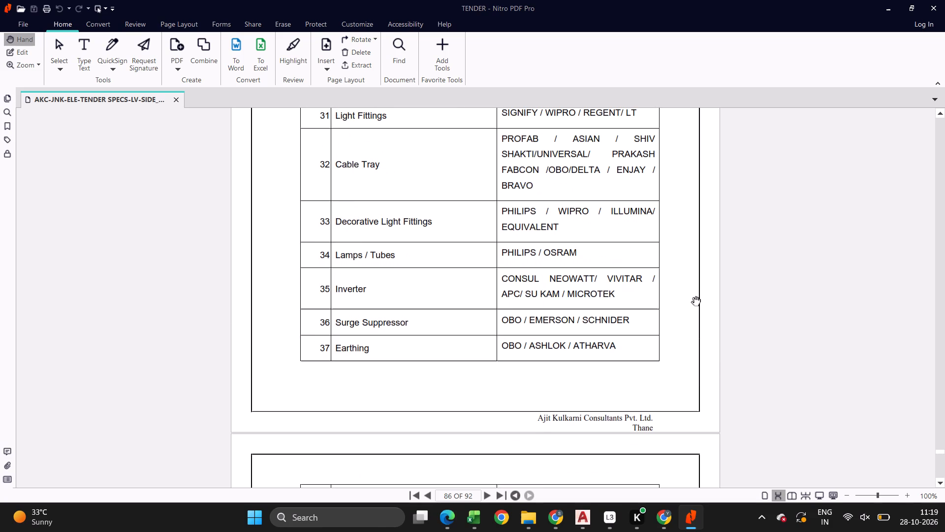
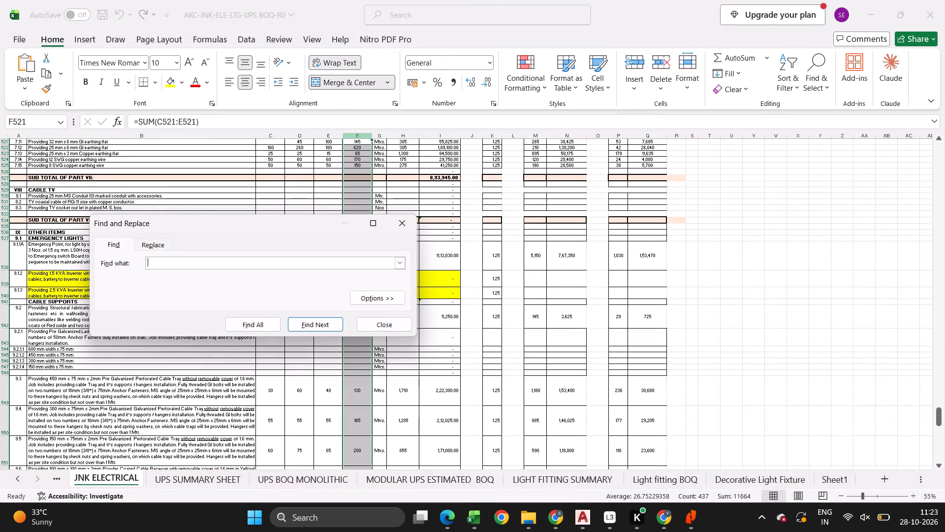
Search for 125 in column F of the JNK ELECTRICAL sheet, close the search, and select column F.
text(125)
key(Return)
key(Return)
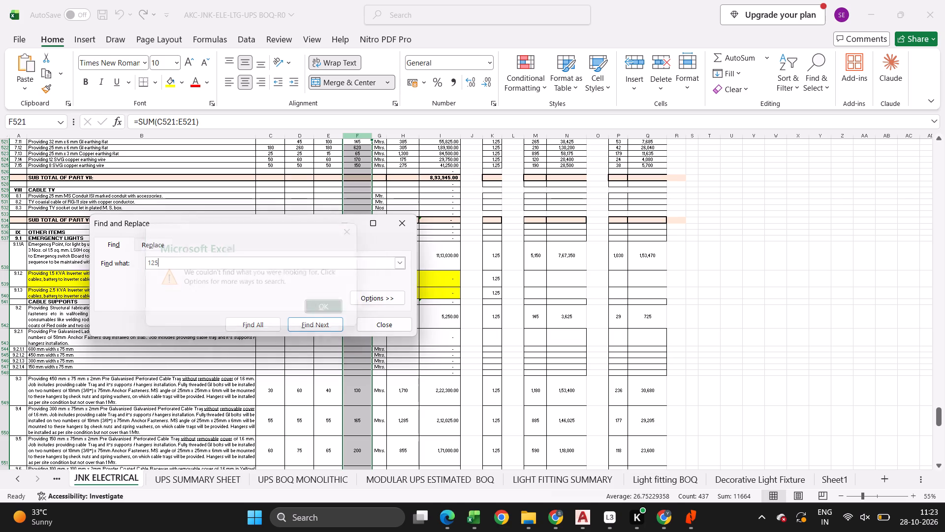
key(Return)
key(Escape)
key(Escape)
click(358, 136)
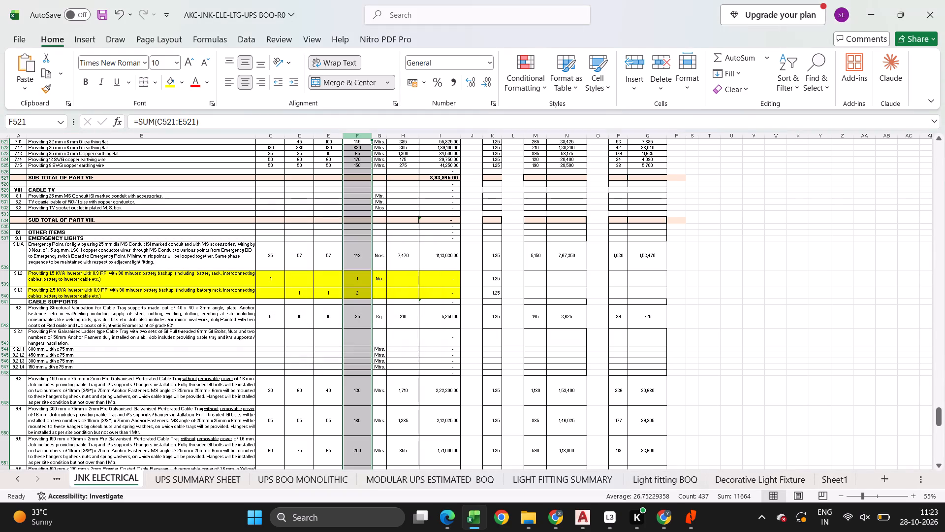
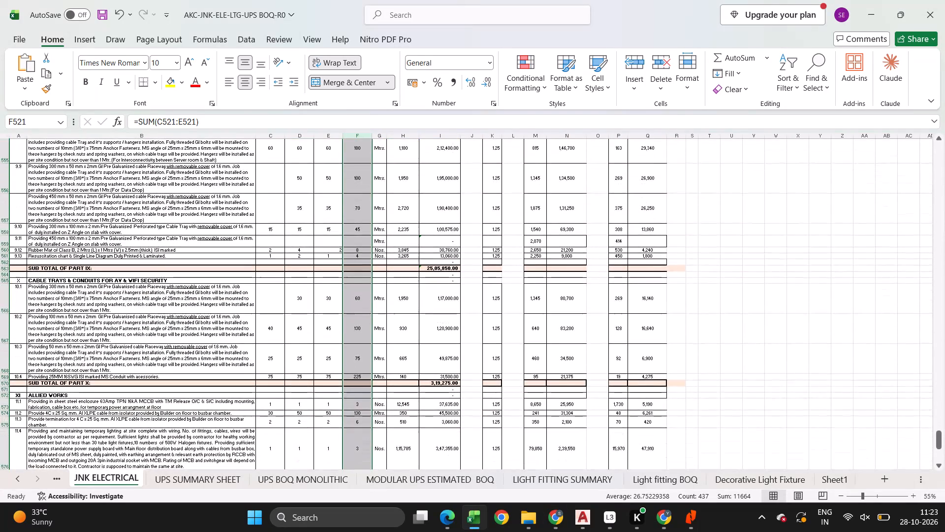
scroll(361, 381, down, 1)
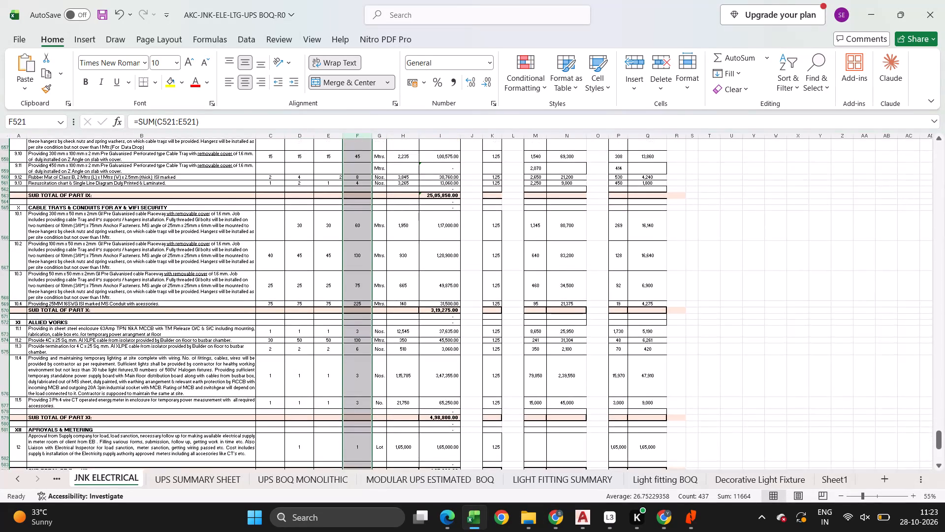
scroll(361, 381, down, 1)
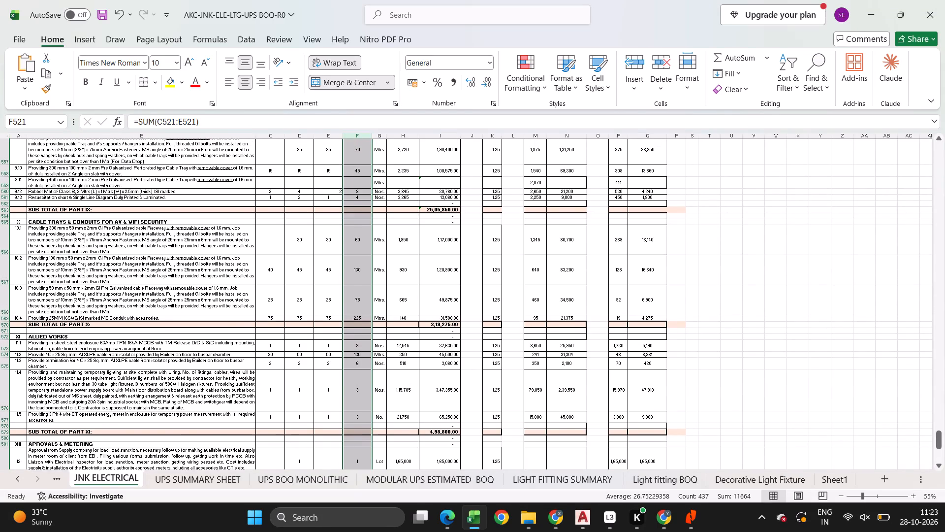
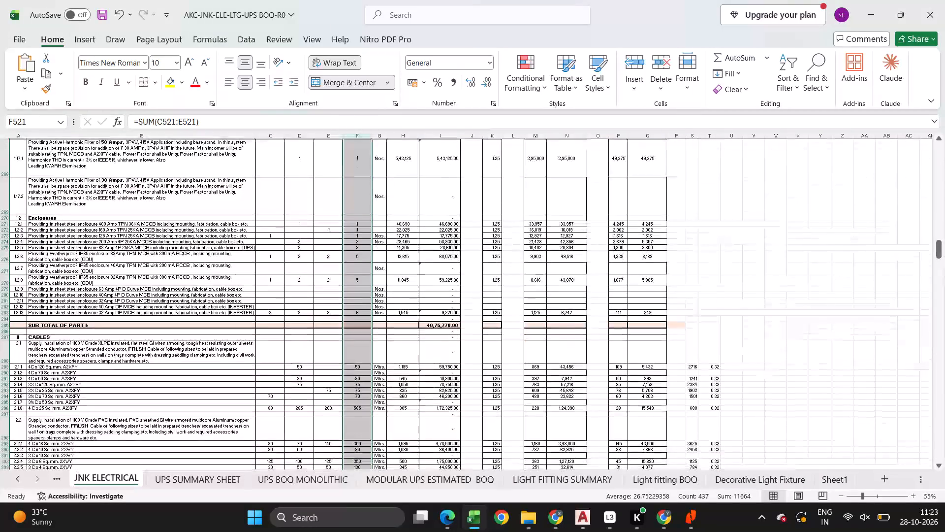
Review the JNK ELECTRICAL item quantities and rates from the cables section through cable supports, returning to the raceways section.
scroll(361, 381, down, 7)
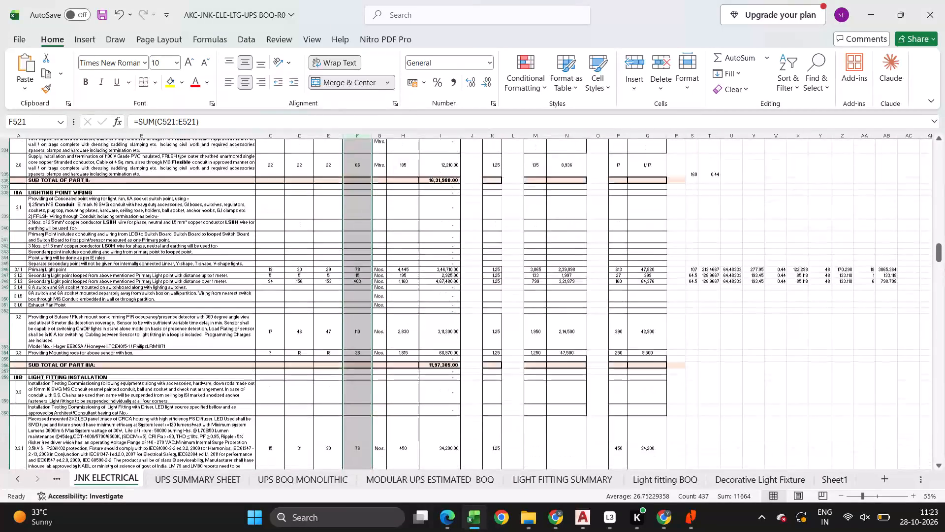
scroll(361, 381, up, 1)
scroll(361, 381, down, 3)
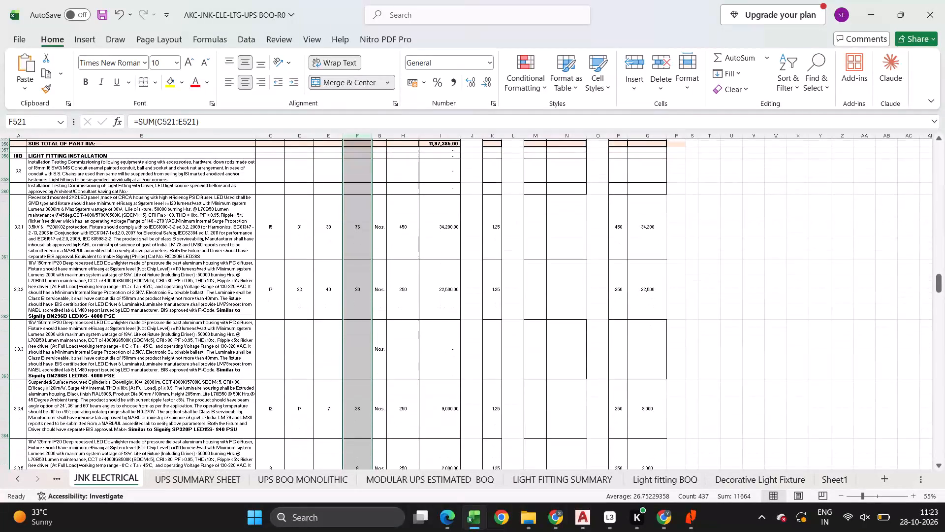
scroll(361, 381, down, 7)
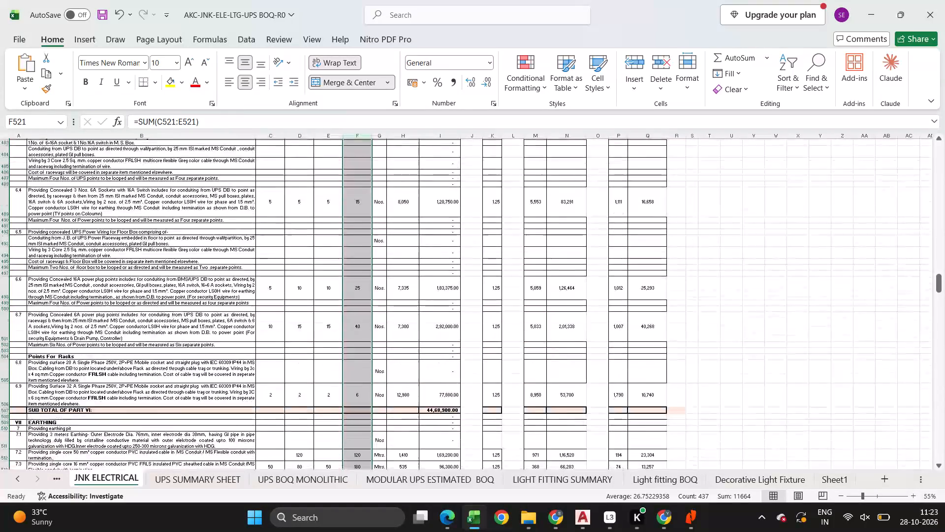
scroll(361, 381, down, 2)
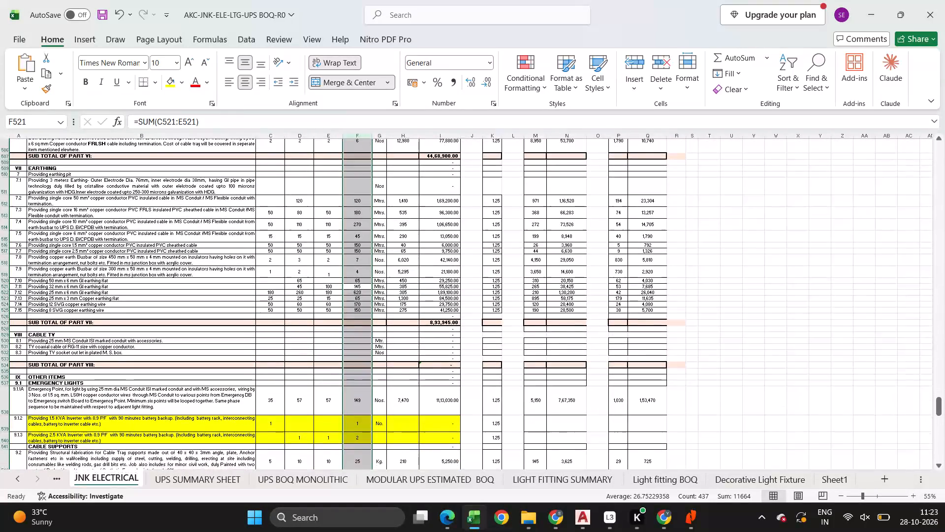
scroll(361, 381, down, 1)
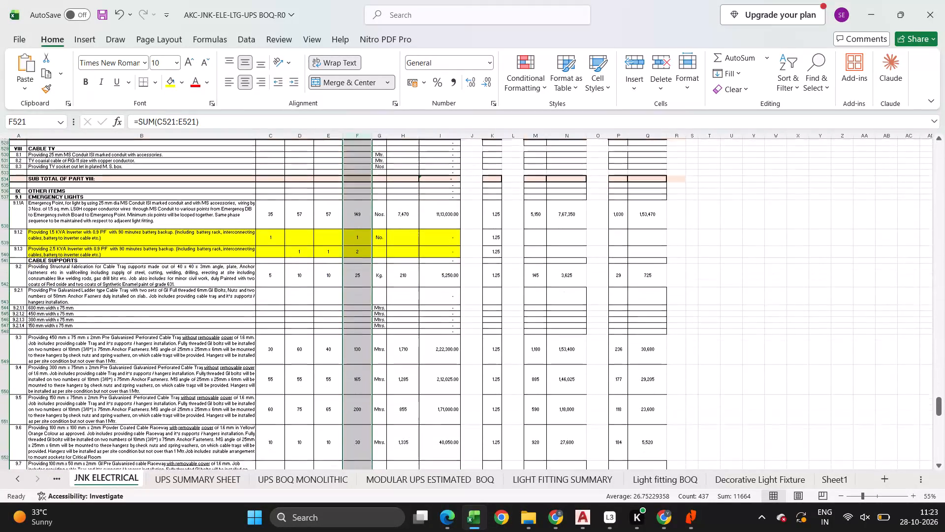
scroll(361, 381, up, 4)
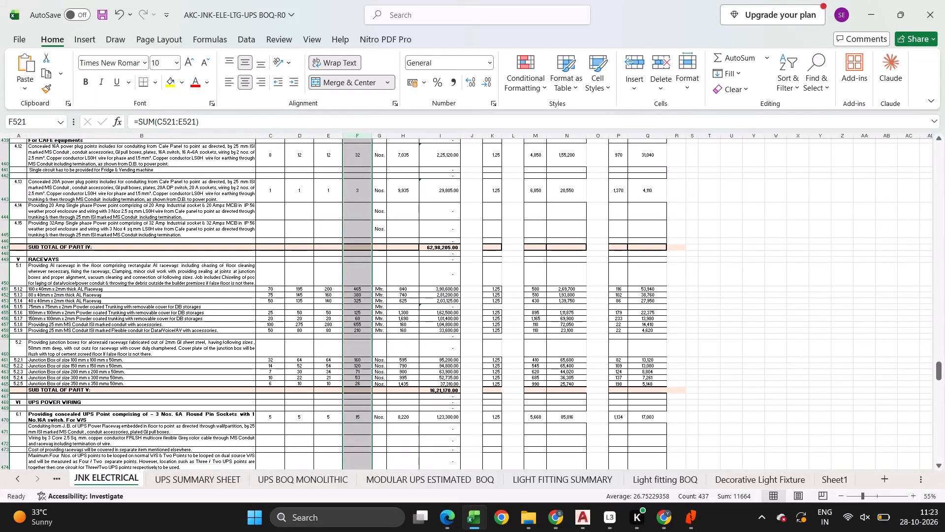
click(546, 314)
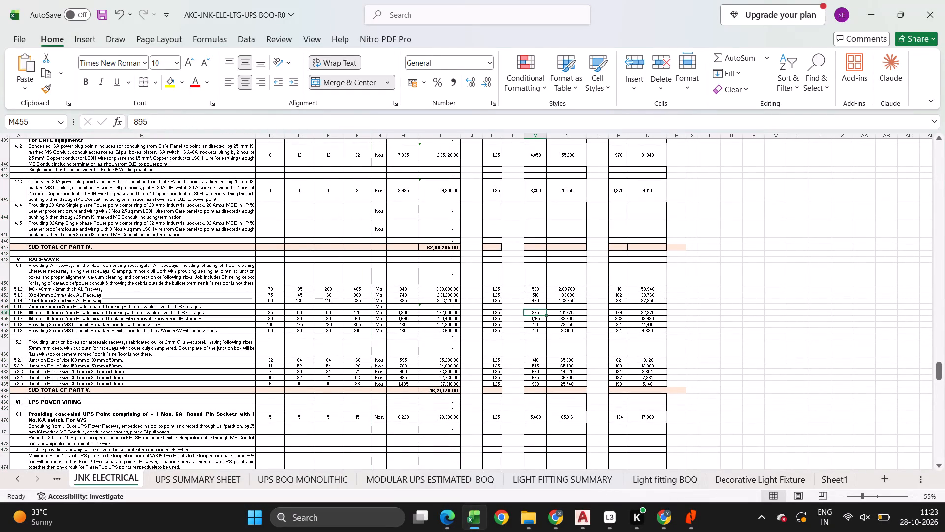
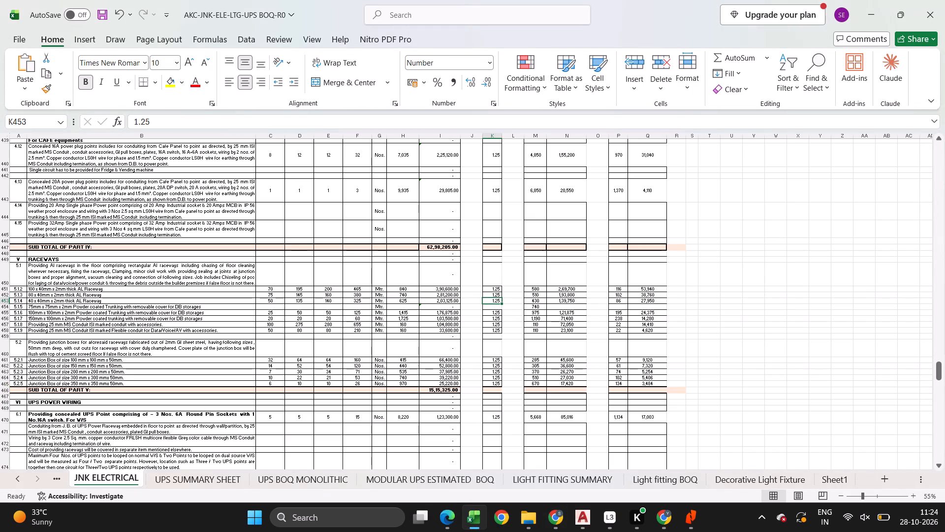
Fill the 1.25 factor in column K from raceway item 5.1.4 down to trunking item 5.1.5.
key(shift+Down)
key(ctrl+d)
Fill the formulas in columns N to Q from item 5.1.4 down through items 5.1.5 and 5.1.6.
key(Right)
key(Right)
key(Right)
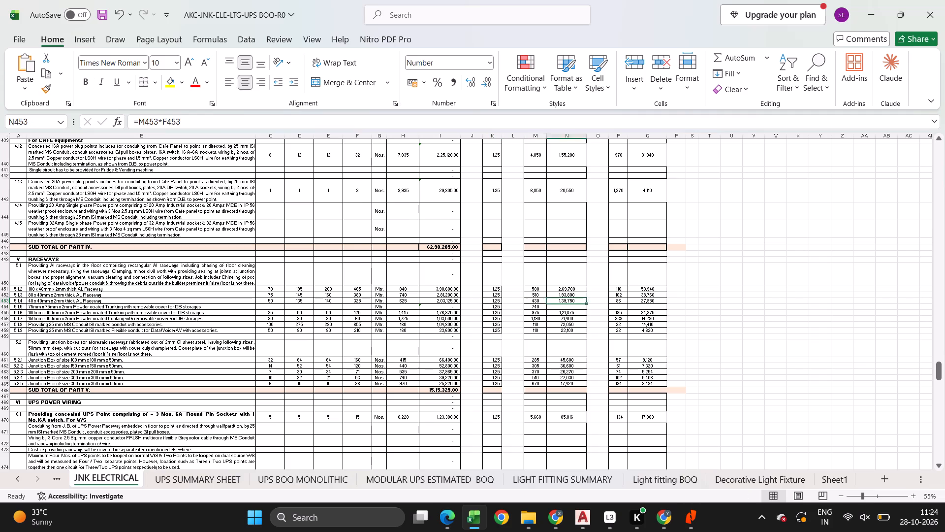
key(Right)
key(Left)
key(shift+Down)
key(shift+Down)
key(shift+Right)
key(shift+Right)
key(shift+Right)
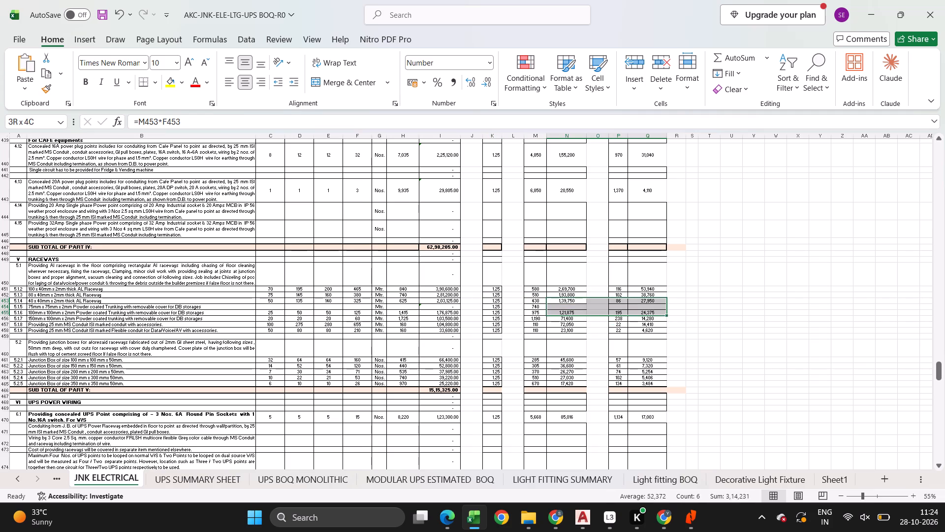
key(ctrl+d)
Fill the MROUND rate formula in column H from item 5.1.4 down to the 75 mm trunking item 5.1.5.
key(Left)
key(Left)
key(Left)
key(Left)
key(Left)
key(Left)
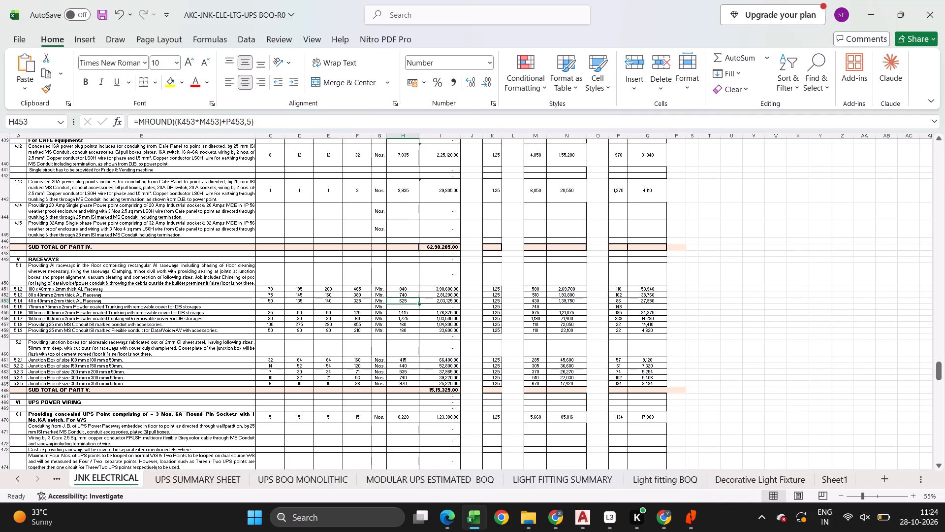
key(shift+Down)
key(ctrl+d)
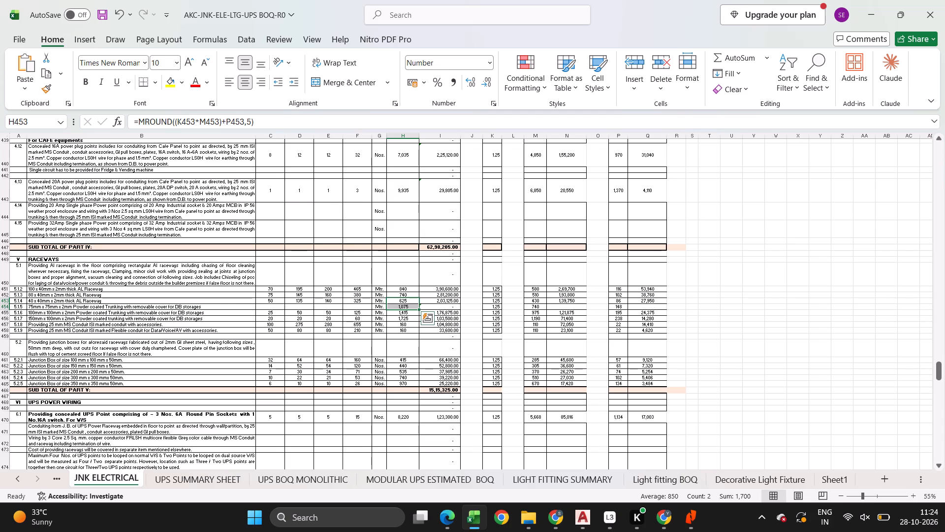
Enter 65000 as the column M base rate for the 1.5 KVA inverter, item 9.1.2 under Emergency Lights.
scroll(487, 302, down, 7)
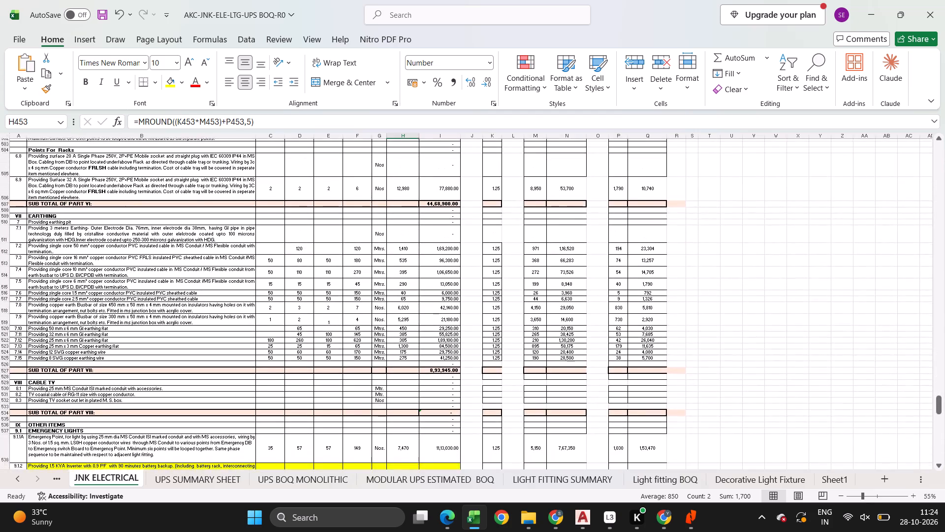
scroll(487, 302, down, 3)
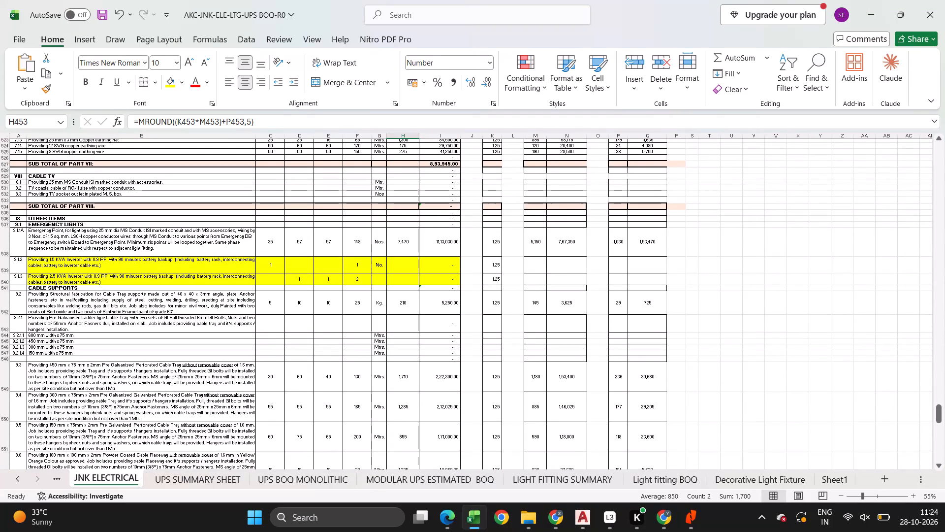
scroll(487, 302, down, 1)
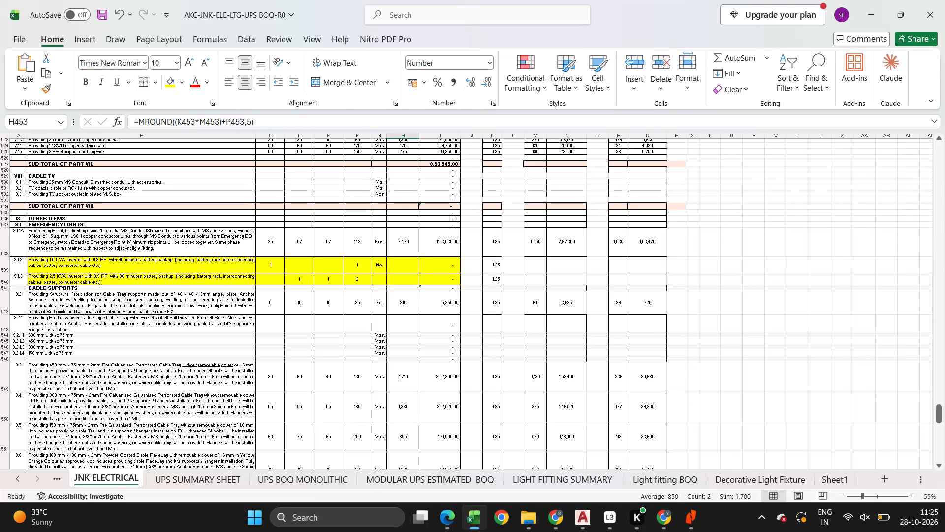
scroll(487, 302, down, 2)
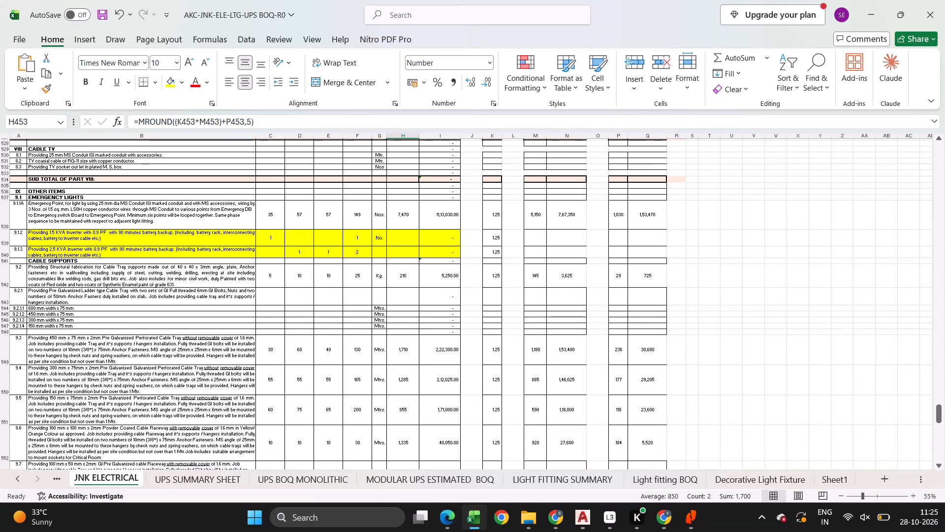
scroll(487, 302, down, 1)
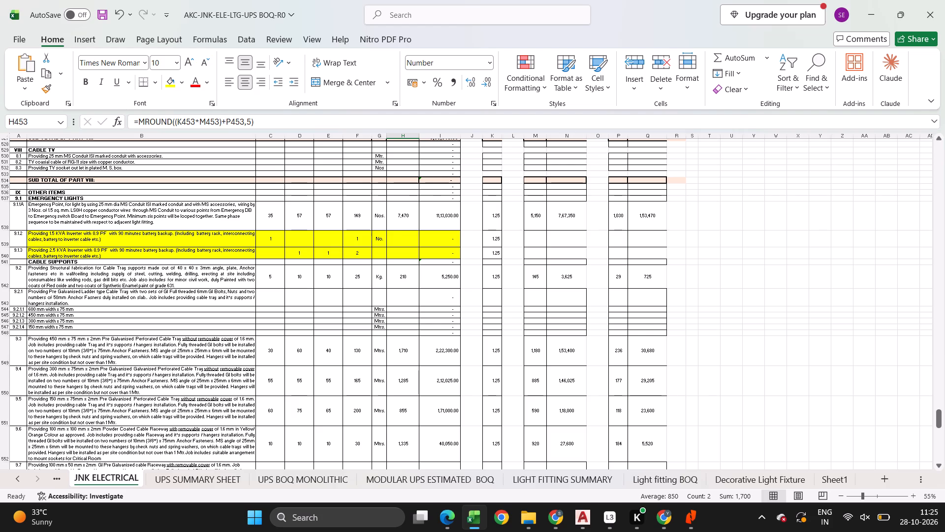
click(535, 241)
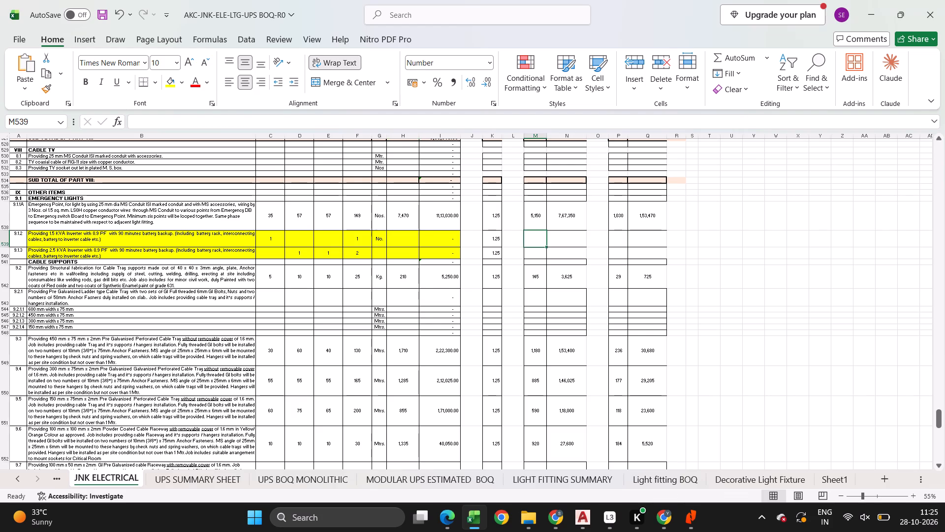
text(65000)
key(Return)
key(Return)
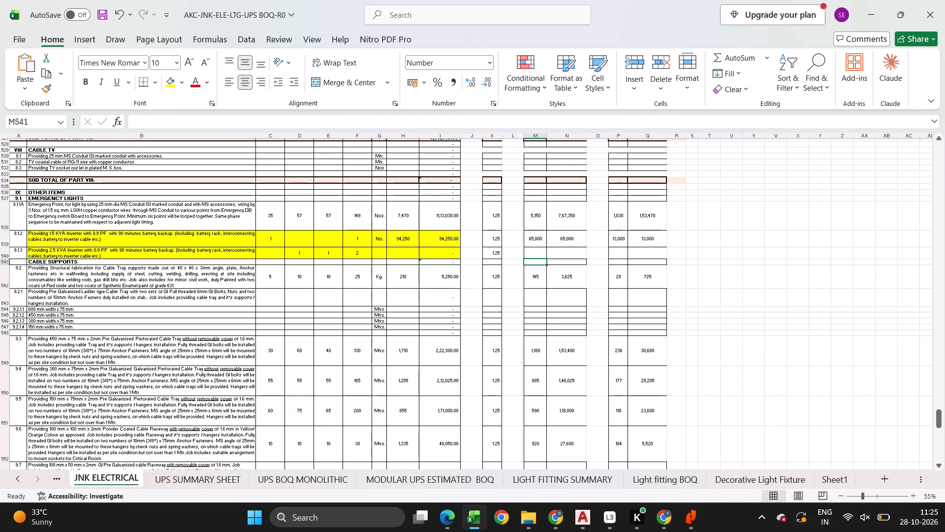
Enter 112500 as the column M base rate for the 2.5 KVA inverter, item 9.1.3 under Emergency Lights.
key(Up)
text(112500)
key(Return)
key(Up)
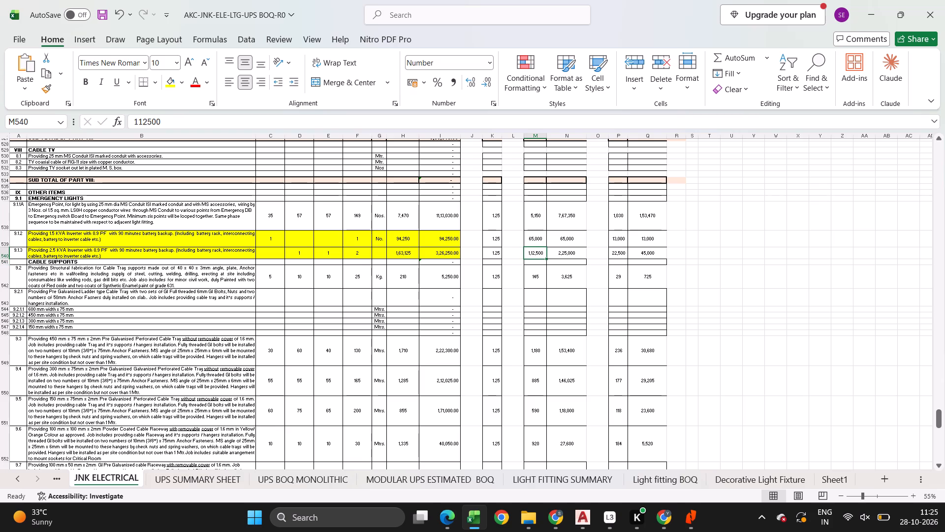
Change the column M base rate for the 2.5 KVA inverter, item 9.1.3, to 79500.
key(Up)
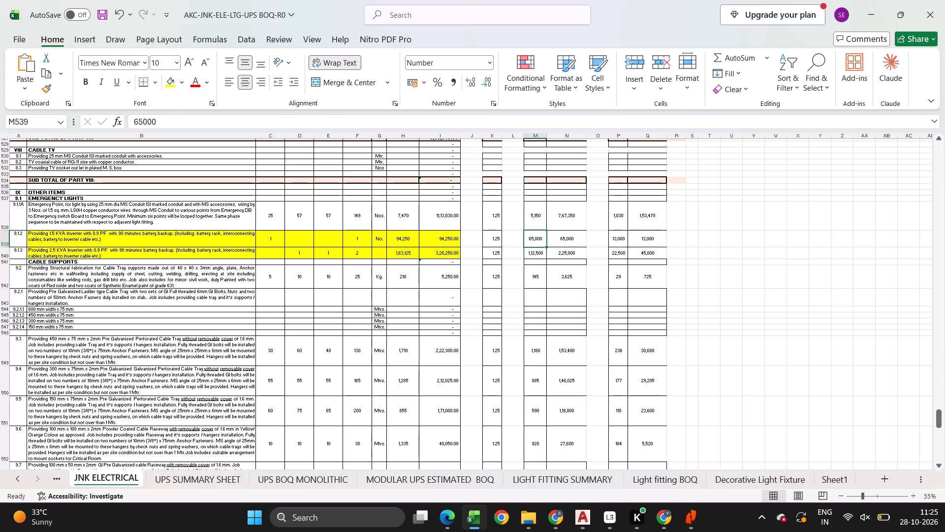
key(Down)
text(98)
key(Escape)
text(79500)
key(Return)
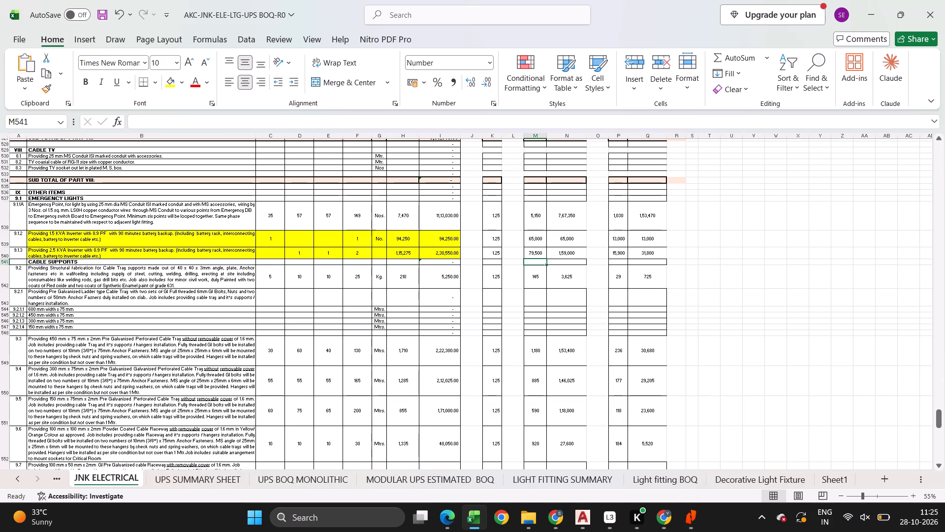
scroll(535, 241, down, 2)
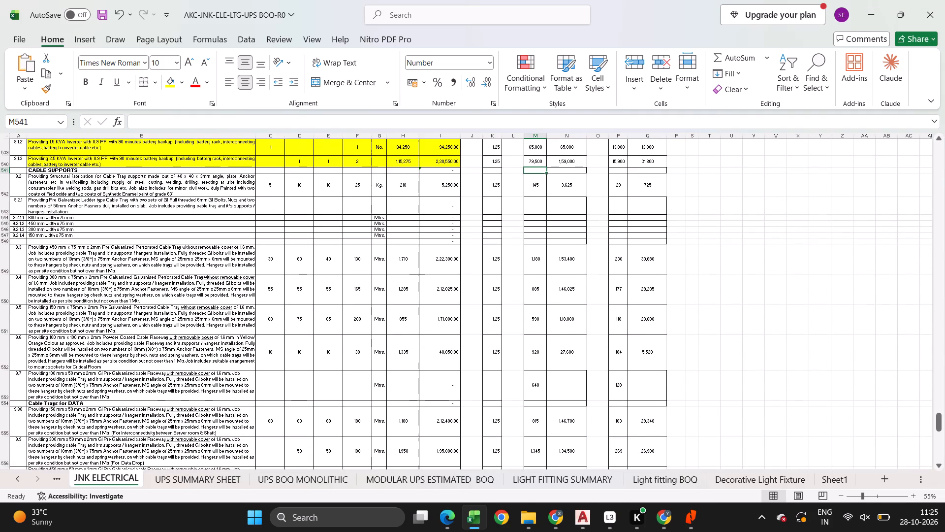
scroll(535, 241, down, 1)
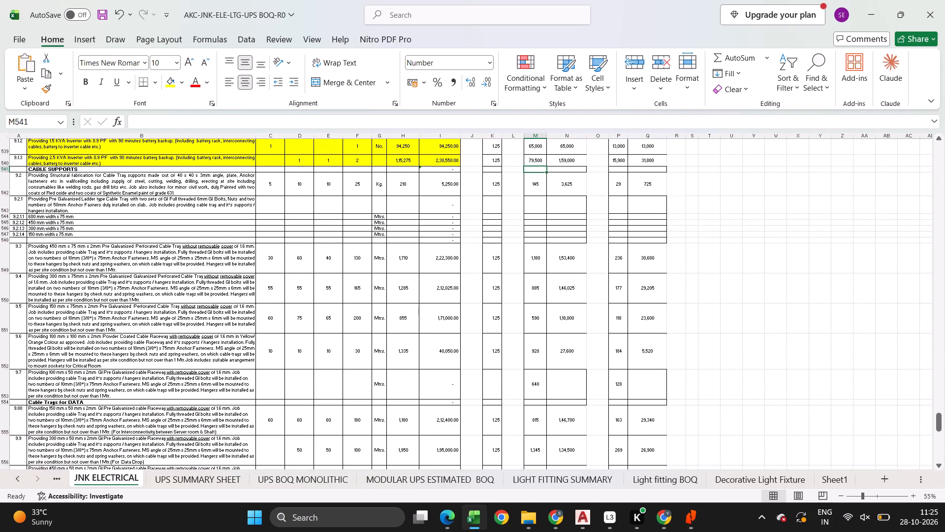
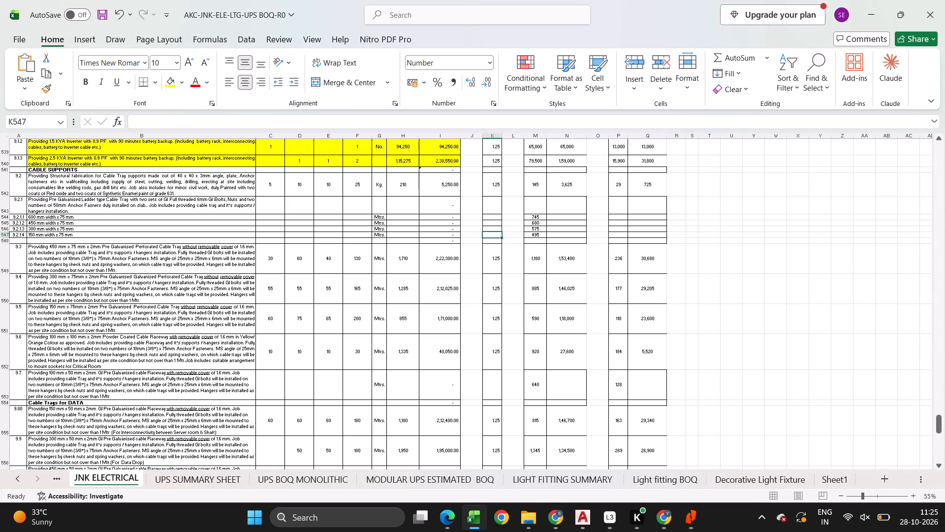
Copy the 1.25 factor in column K from item 9.2 to the ladder cable tray items 9.2.1.1 to 9.2.1.4.
key(Up)
key(Up)
key(Up)
key(Up)
key(Up)
key(Up)
key(Down)
key(ctrl+c)
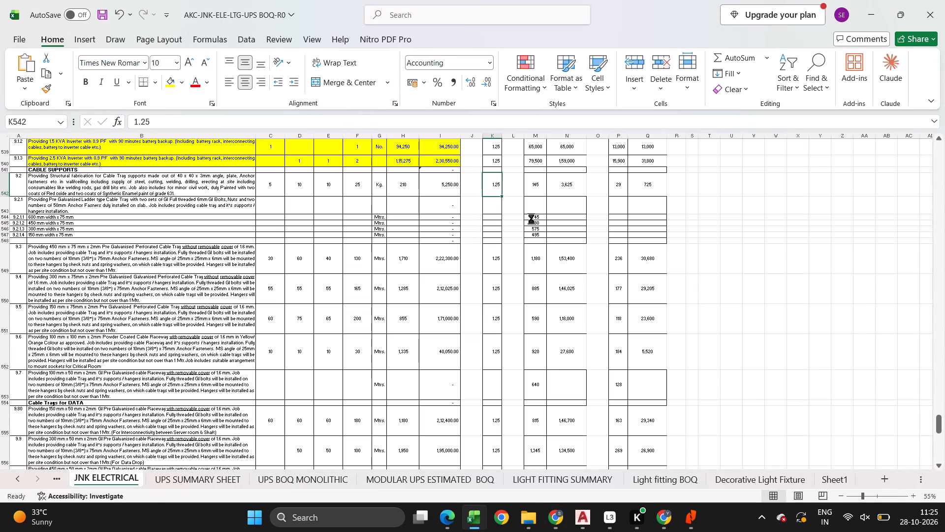
key(Down)
key(Down)
key(Down)
key(Up)
key(shift+Down)
key(shift+Down)
key(shift+Down)
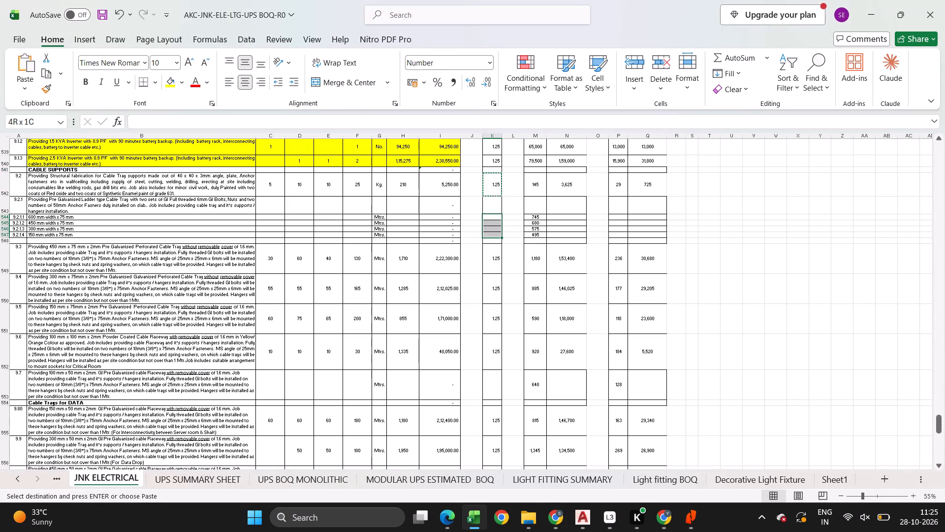
key(ctrl+v)
Fill the formulas in columns N to Q from cable support item 9.2 down through ladder tray item 9.2.1.4.
key(Right)
key(Right)
key(Right)
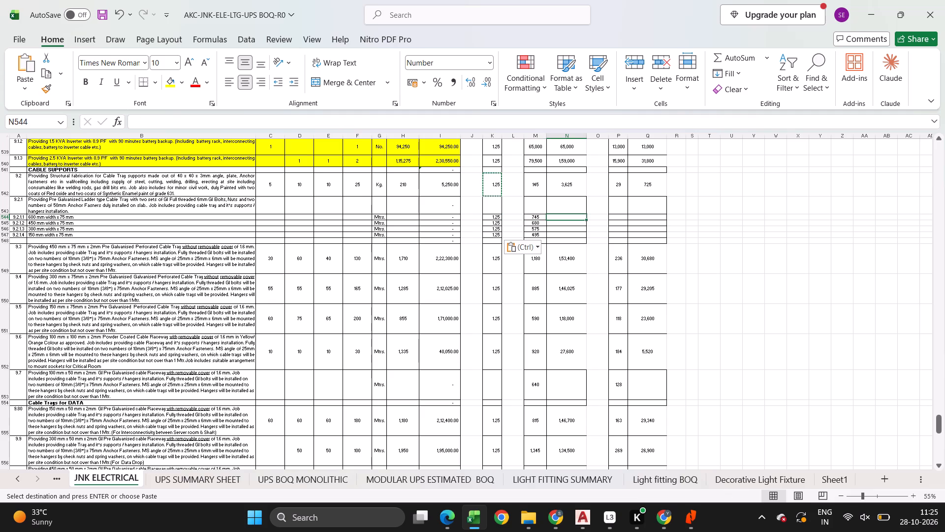
key(Right)
key(Up)
key(Up)
key(Left)
key(Up)
key(Down)
key(ctrl+shift+Right)
key(ctrl+shift+Right)
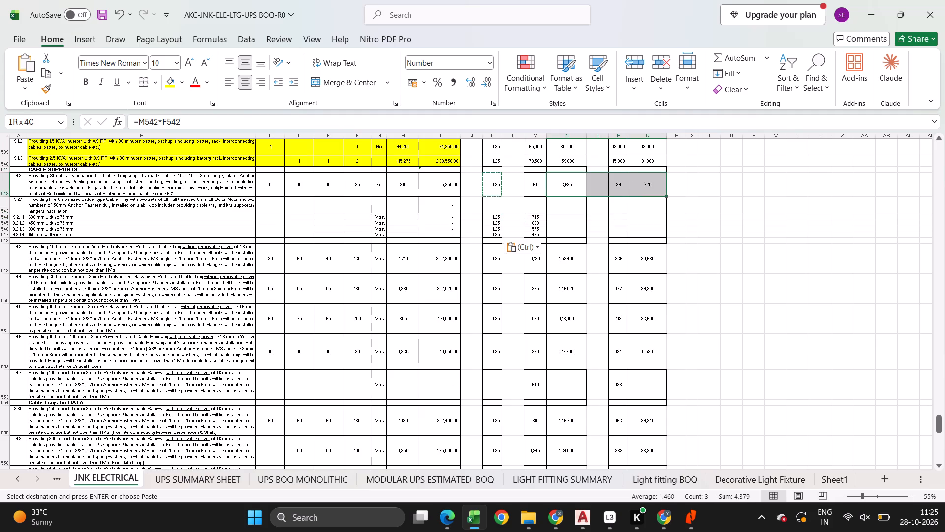
key(shift+Down)
key(shift+Down)
key(shift+Down)
key(shift+Down)
key(shift+Down)
key(ctrl+d)
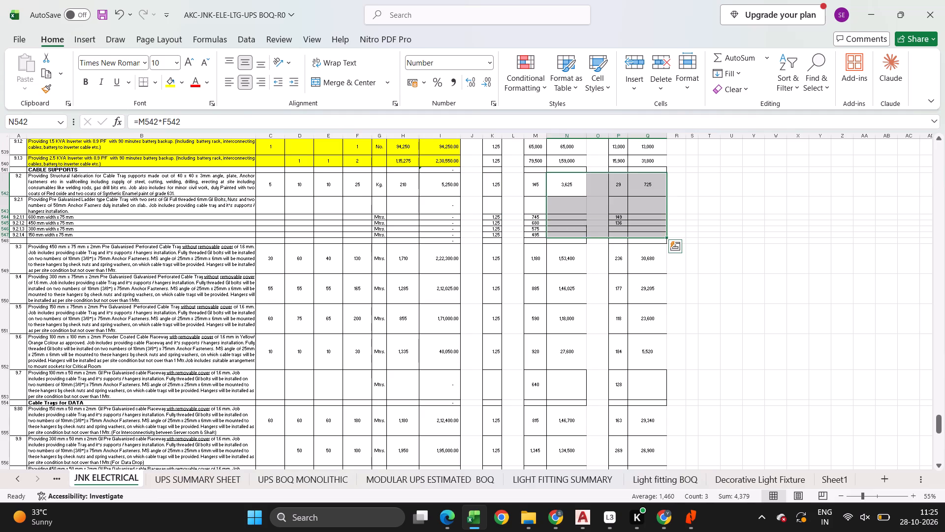
Copy the MROUND rate formula in column H from item 9.2 to the ladder cable tray items 9.2.1.1 to 9.2.1.4.
key(Left)
key(Left)
key(Left)
key(Left)
key(Left)
key(Down)
key(Left)
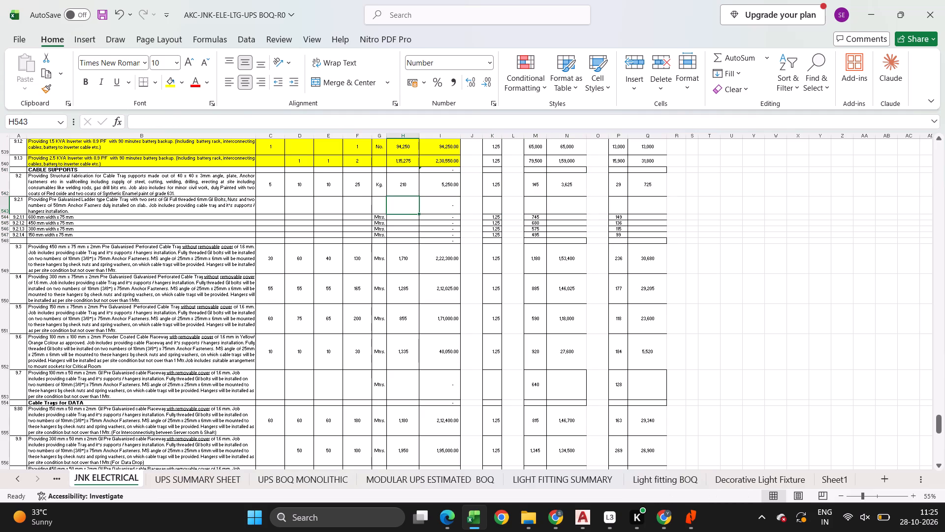
key(Up)
key(ctrl+c)
key(Down)
key(Down)
key(Down)
key(Up)
key(shift+Down)
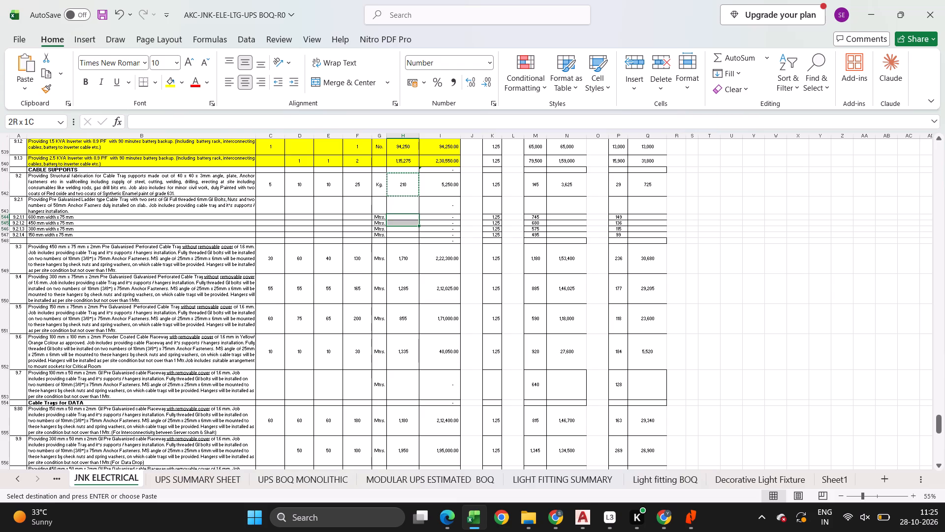
key(shift+Down)
key(shift+Down)
key(ctrl+v)
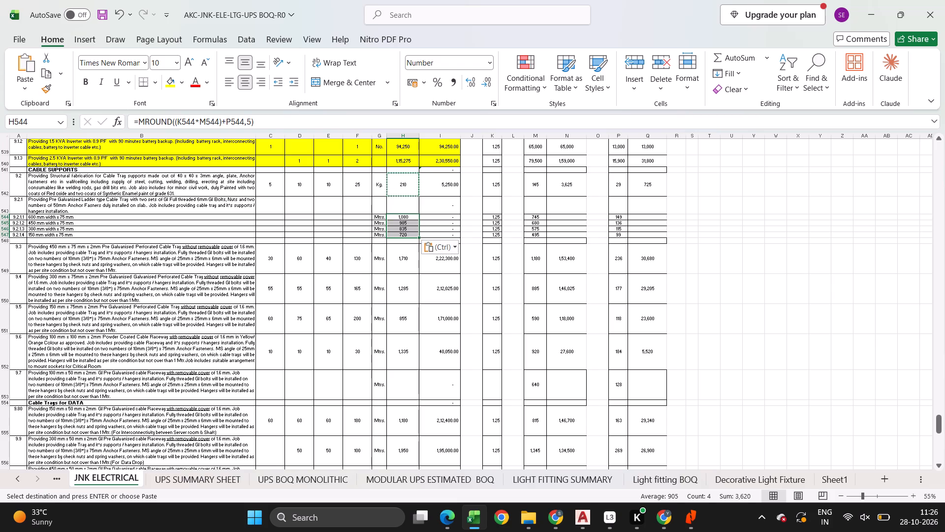
Fill the MROUND rate formula in column H from item 9.6 down to cable raceway item 9.7.
click(410, 354)
key(shift+Down)
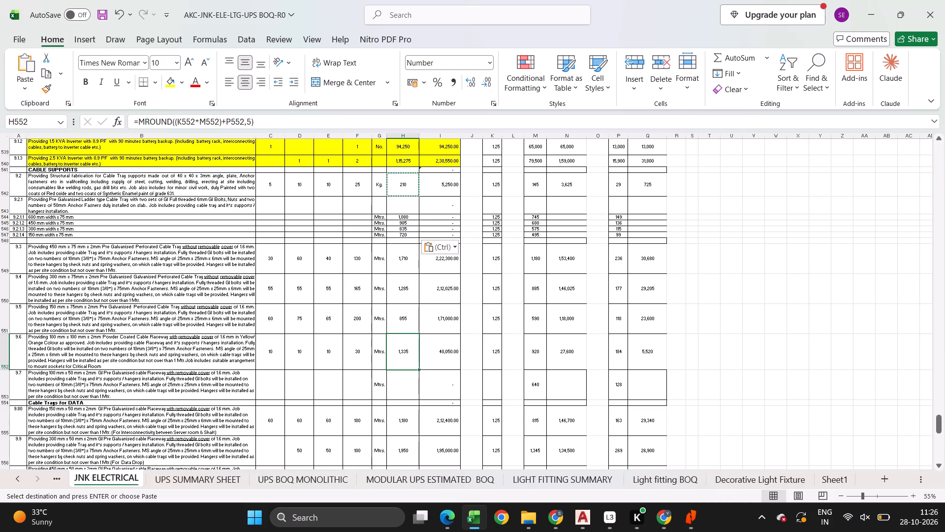
key(ctrl+d)
Fill the 1.25 factor in column K from item 9.6 down to cable raceway item 9.7.
key(Right)
key(Right)
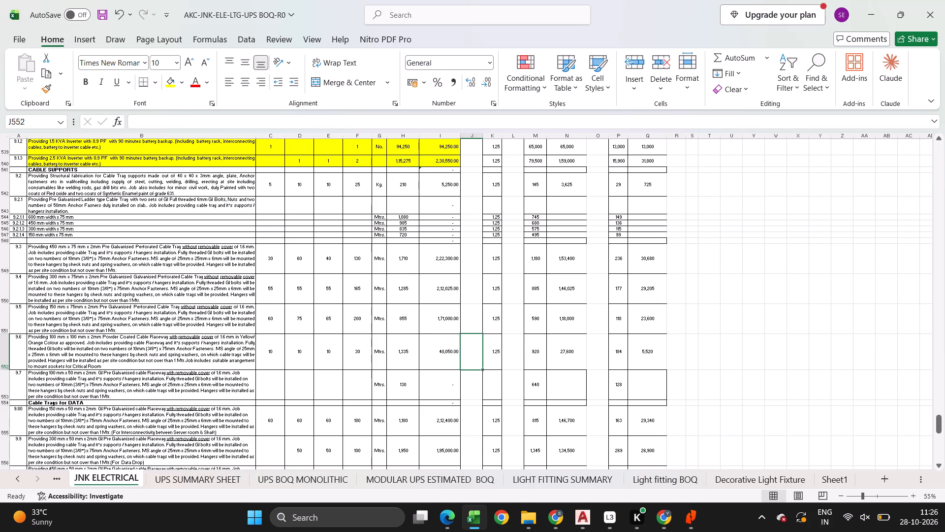
key(Right)
key(shift+Down)
key(shift+Down)
key(ctrl+d)
key(Right)
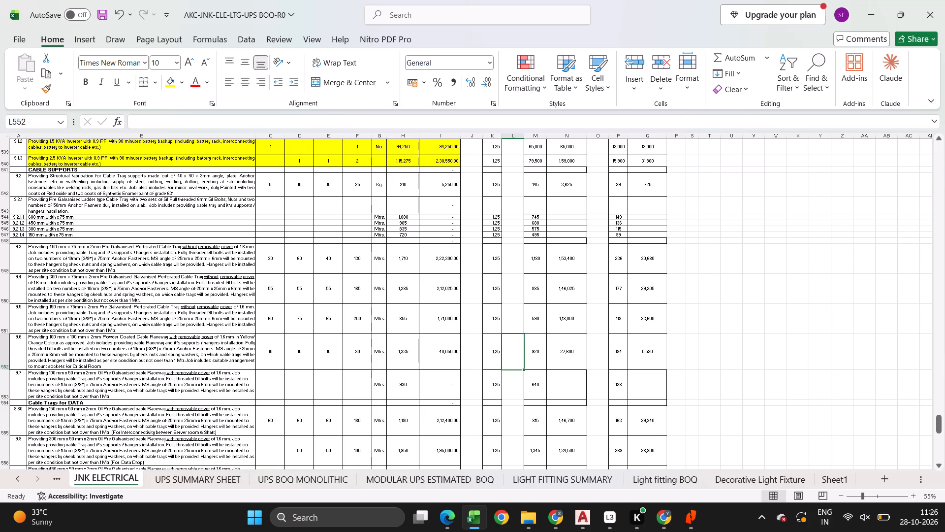
Fill the MROUND rate formula in column H from perforated cable tray item 9.10 down to item 9.11.
key(Right)
key(Right)
key(Right)
key(Right)
key(Right)
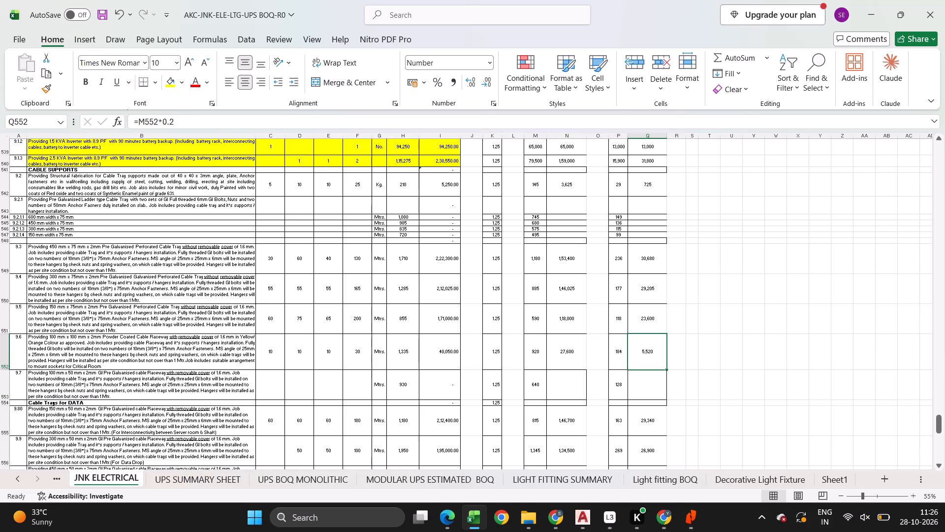
scroll(410, 354, down, 3)
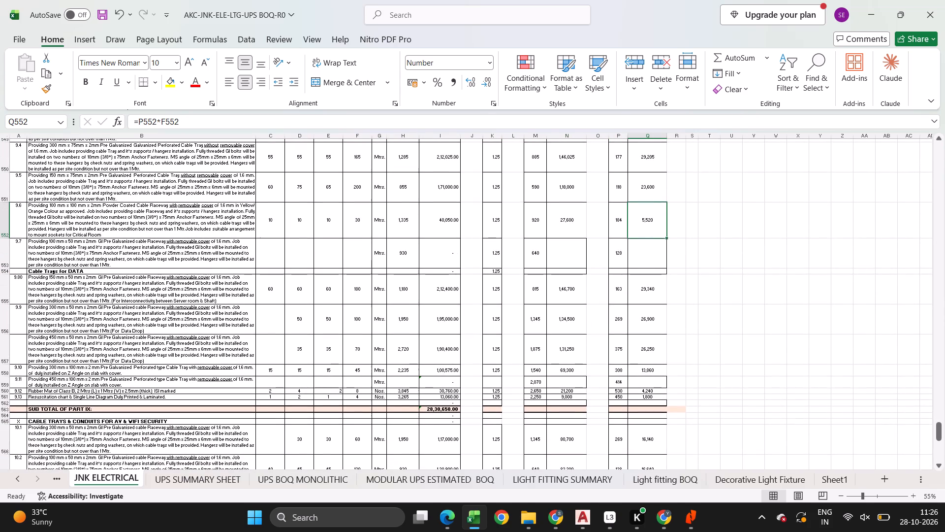
click(413, 370)
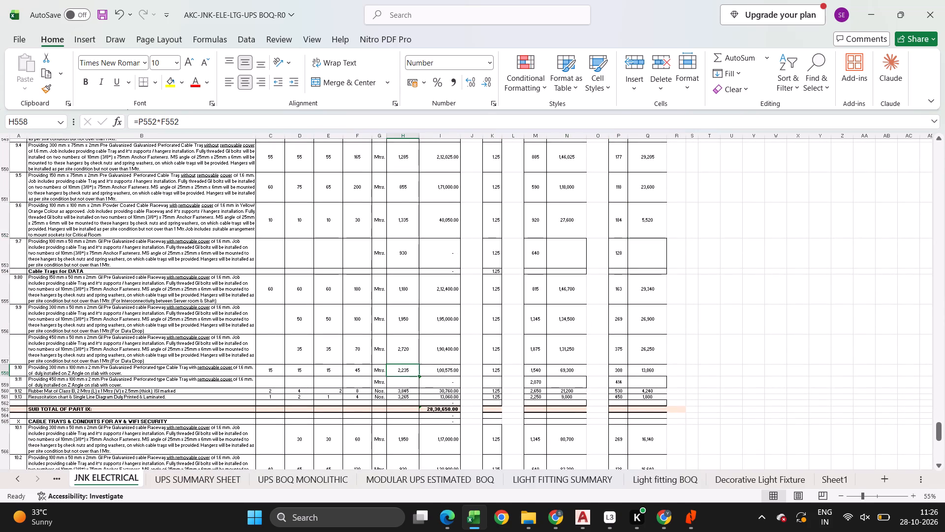
key(shift+Down)
key(ctrl+d)
Fill the 1.25 factor in column K from perforated cable tray item 9.10 down to item 9.11.
key(Right)
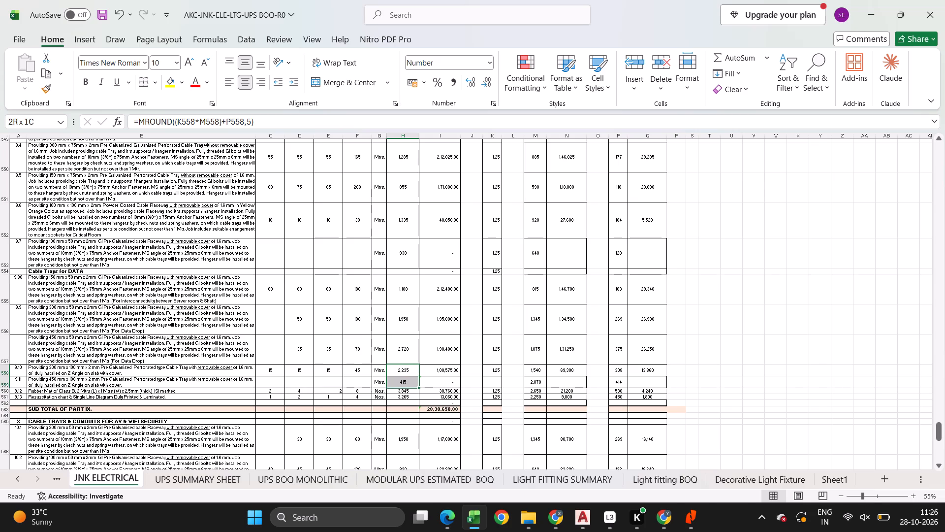
key(Right)
key(Right)
key(shift+Down)
key(ctrl+d)
key(Left)
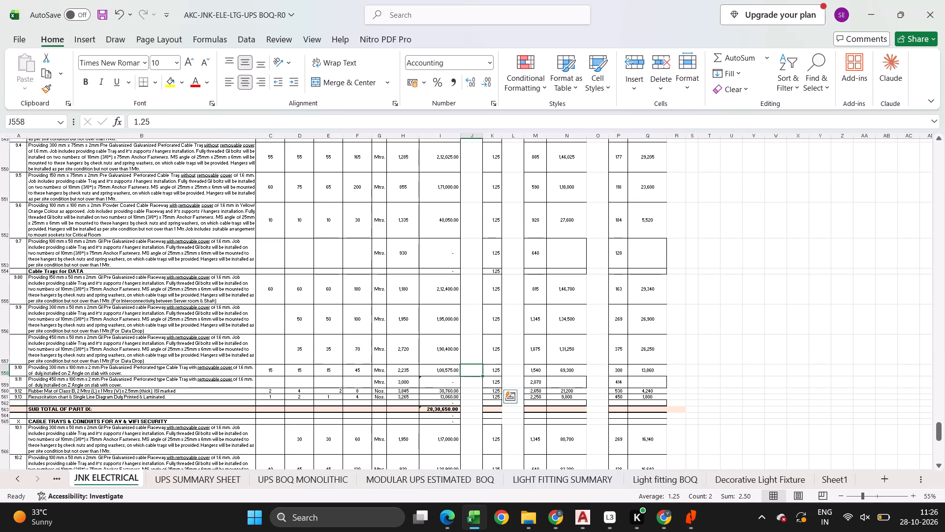
key(Left)
Review rates and amounts from Part X down to the grand total, and back up through Parts IX to VI.
scroll(413, 370, down, 1)
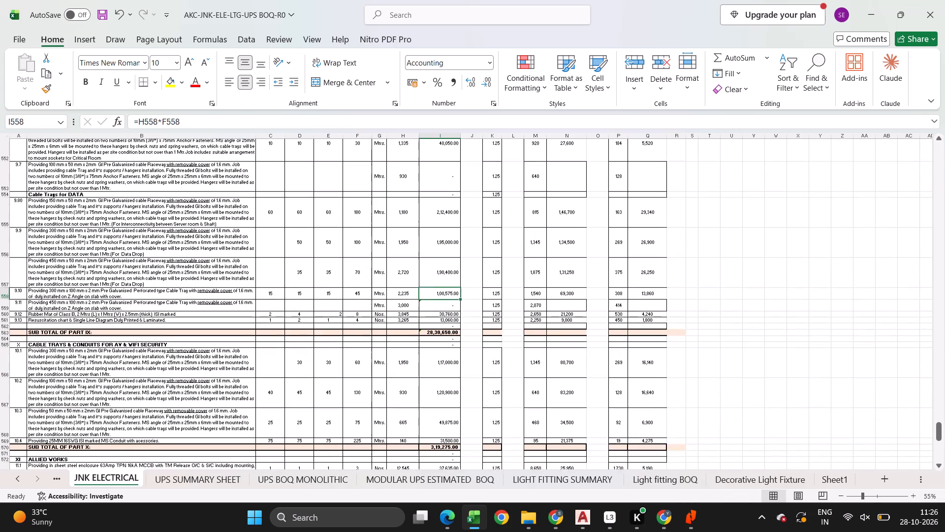
scroll(413, 370, down, 2)
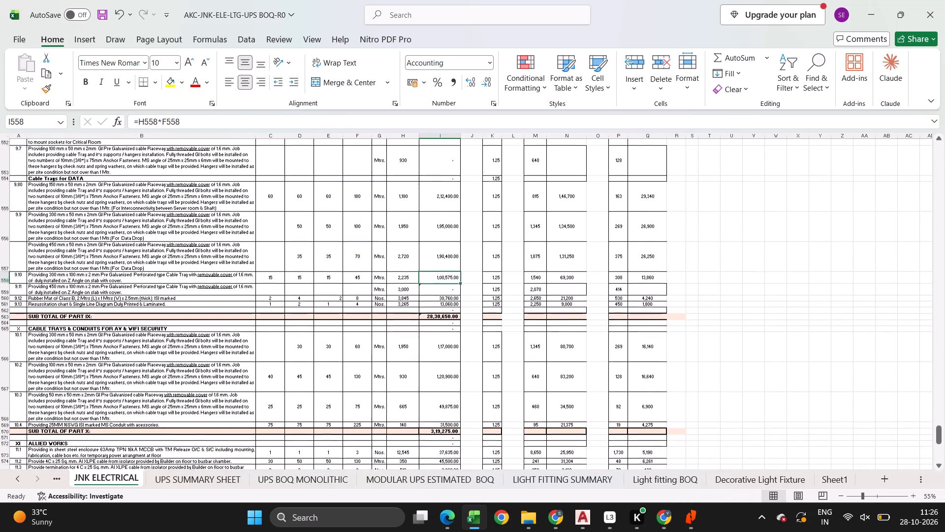
scroll(413, 370, down, 2)
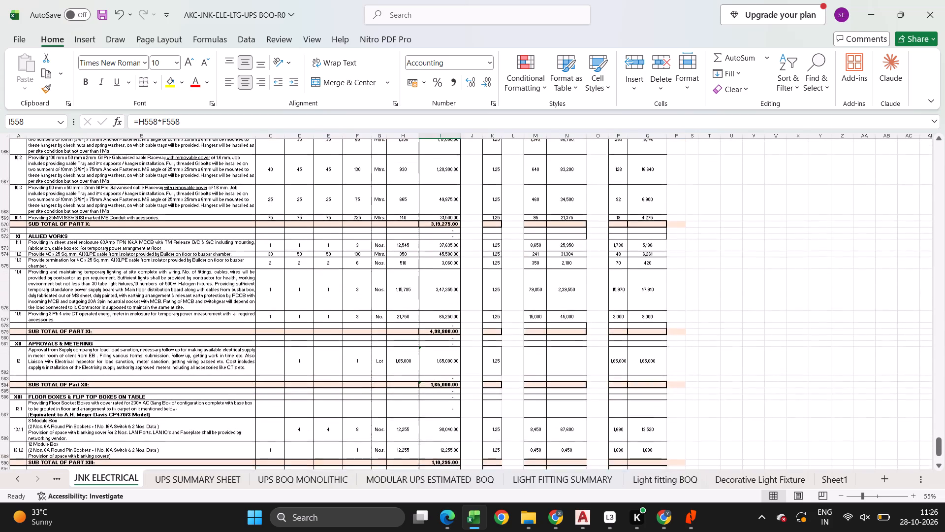
scroll(413, 370, down, 1)
scroll(413, 370, up, 2)
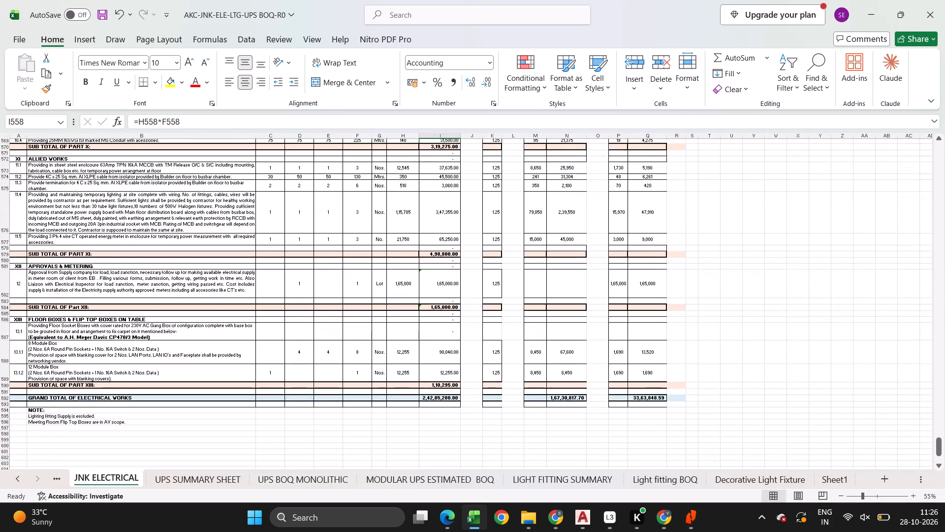
scroll(413, 370, up, 2)
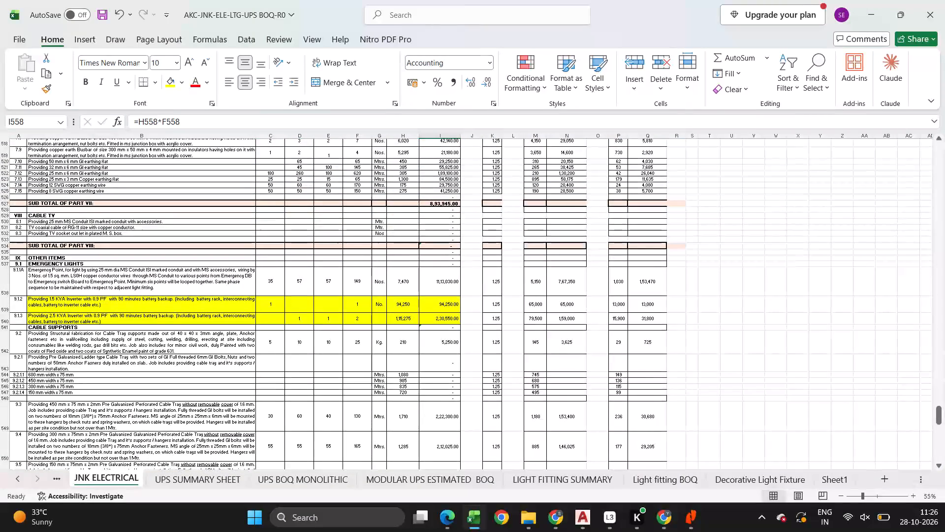
scroll(413, 370, up, 1)
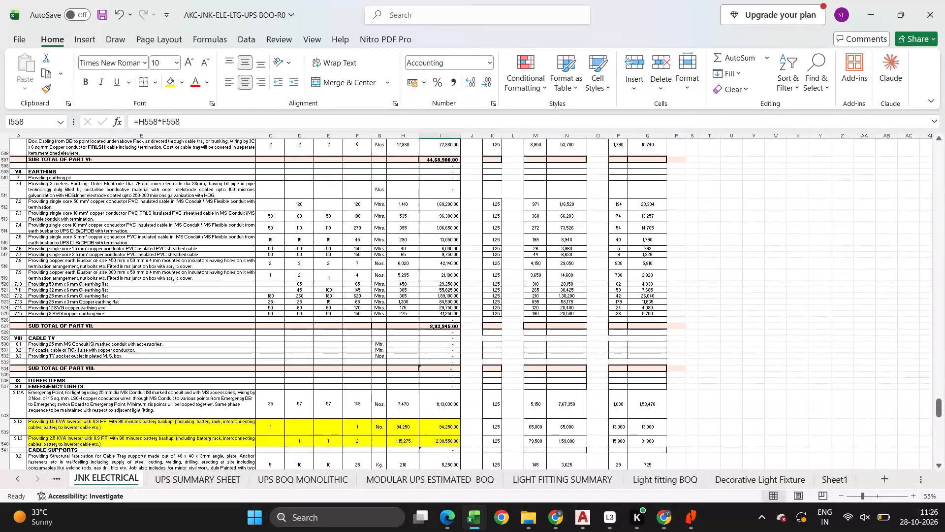
scroll(413, 370, up, 2)
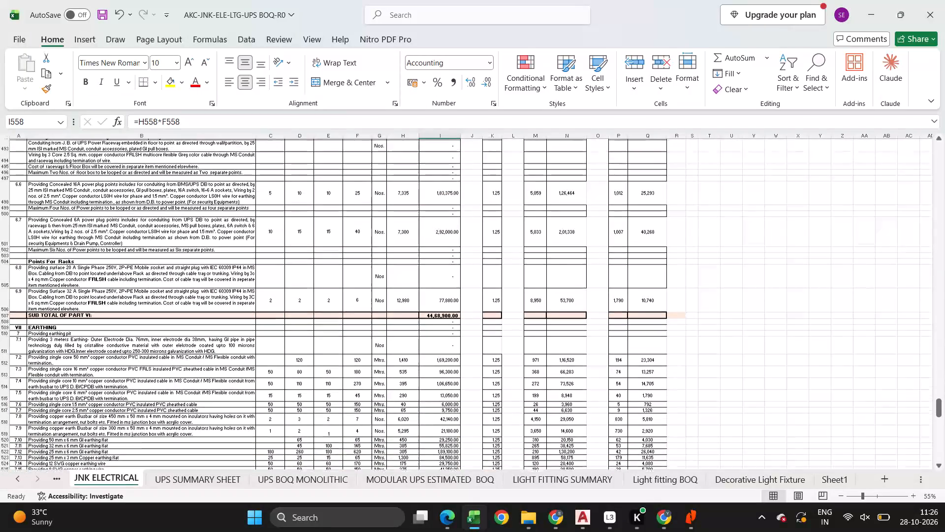